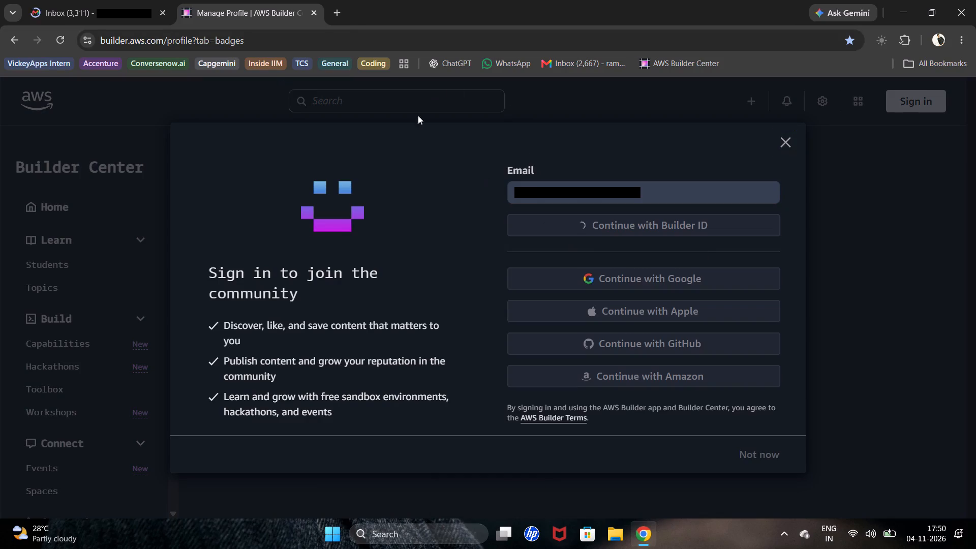
Open the saved VickeyApps Intern tab group and switch to its Ooho employee home page.
click(48, 65)
click(389, 0)
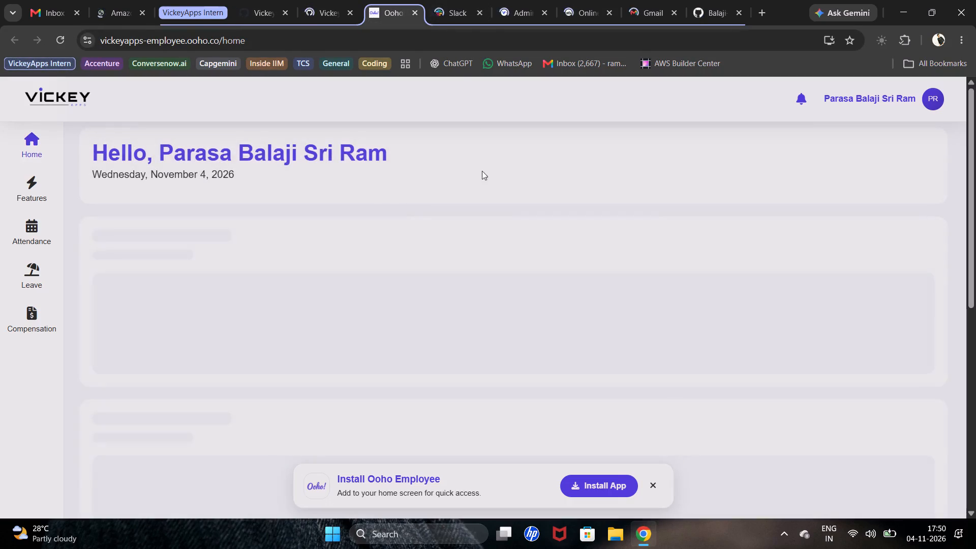
Refresh the Ooho employee dashboard.
drag(506, 314, 508, 322)
click(531, 344)
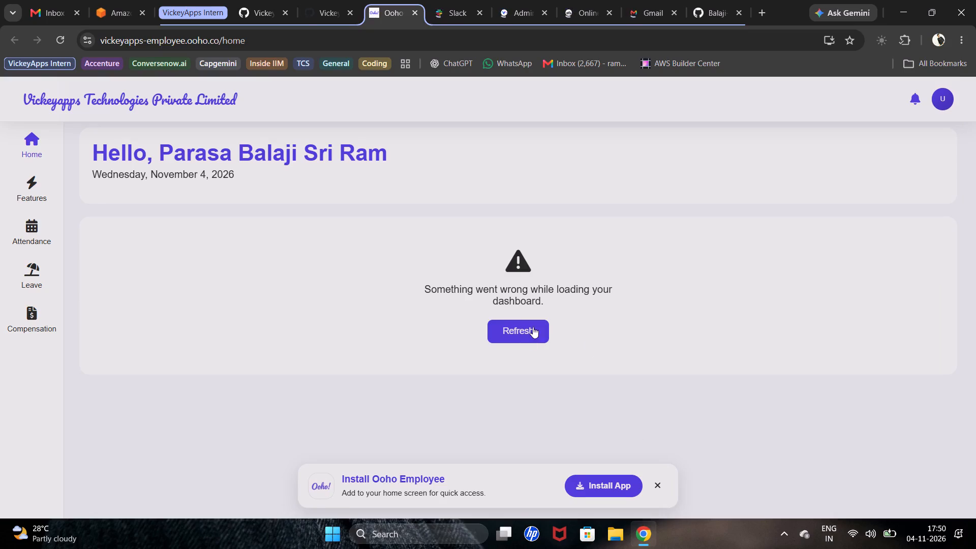
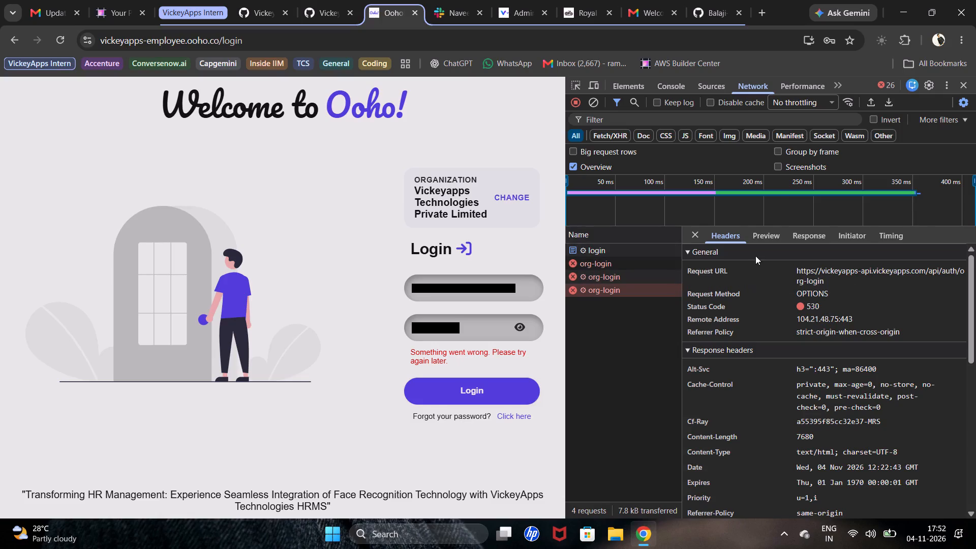
Check the preview and headers of the selected org-login preflight request, plus the headers of the org-login POST request.
click(767, 231)
click(709, 234)
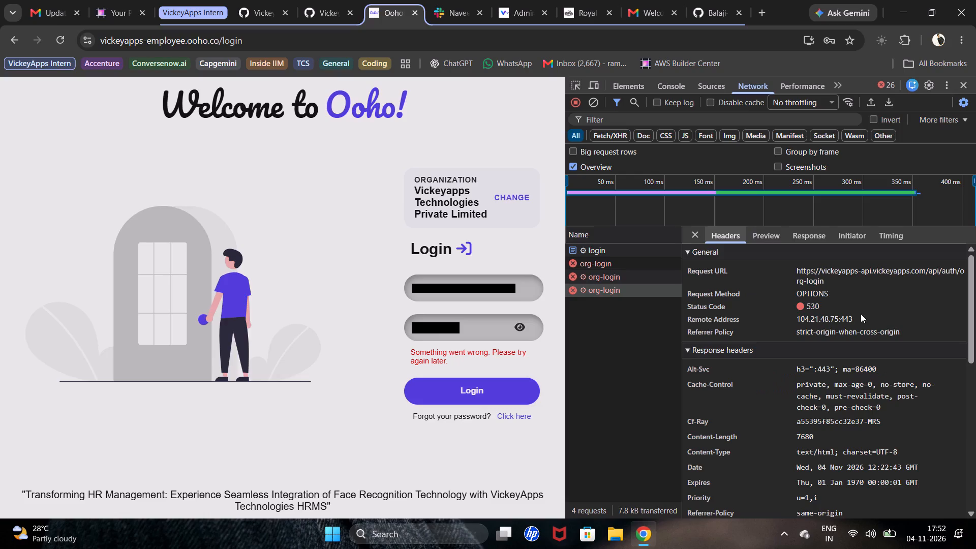
click(629, 269)
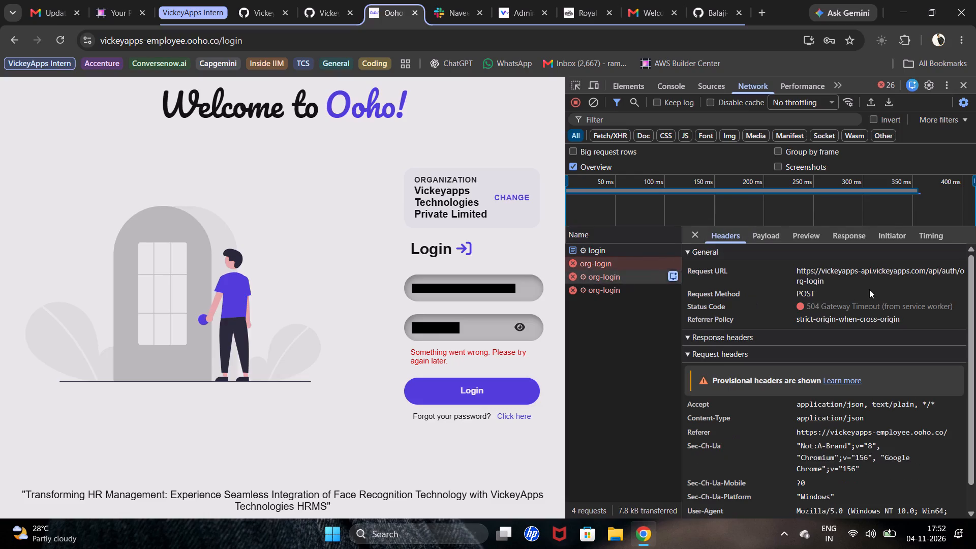
Search the web in a new tab for "difference between 504 and 530 http status".
click(754, 0)
text(difer)
key(BackSpace)
key(BackSpace)
key(BackSpace)
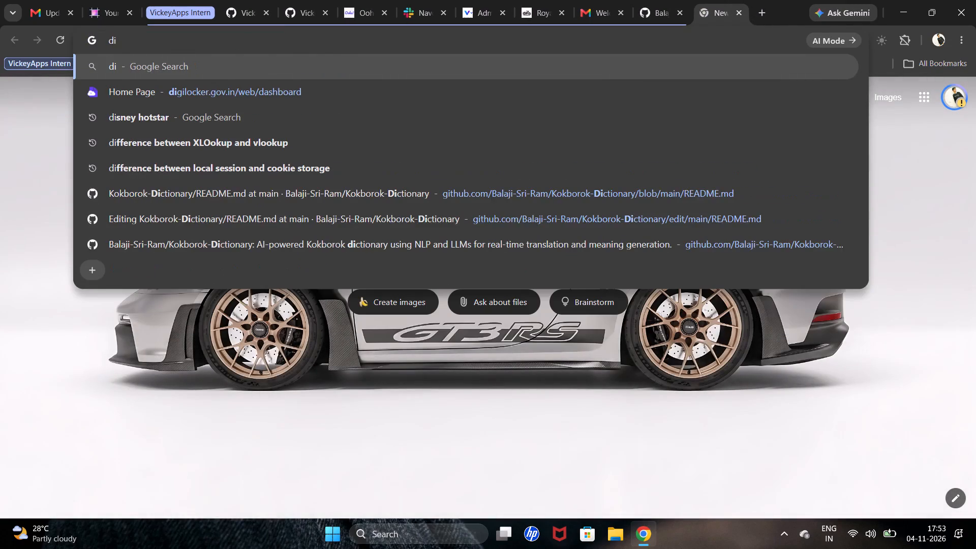
text(fferec)
key(BackSpace)
text(nce between 504a)
key(BackSpace)
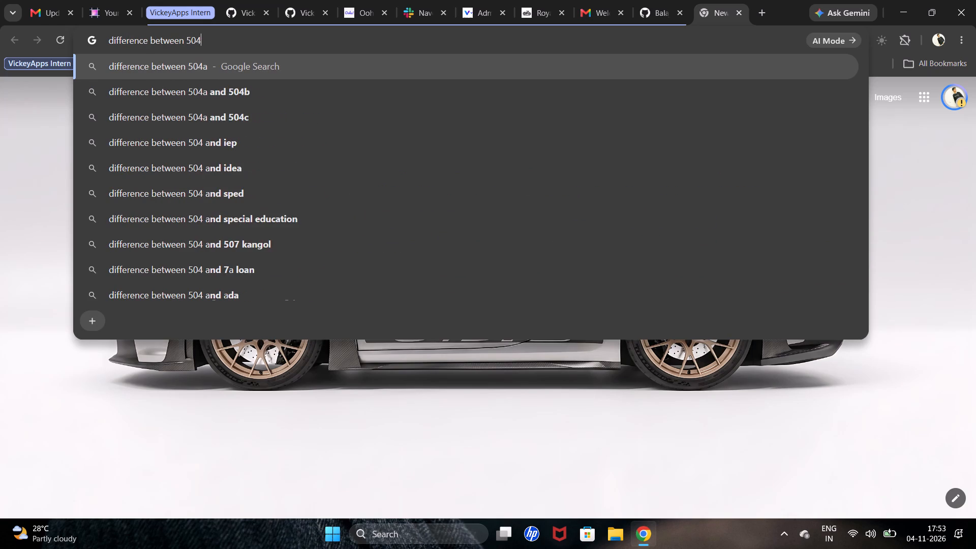
key(space)
text(and)
key(space)
text(530)
key(space)
text(http s)
text(tatu)
key(s)
key(Return)
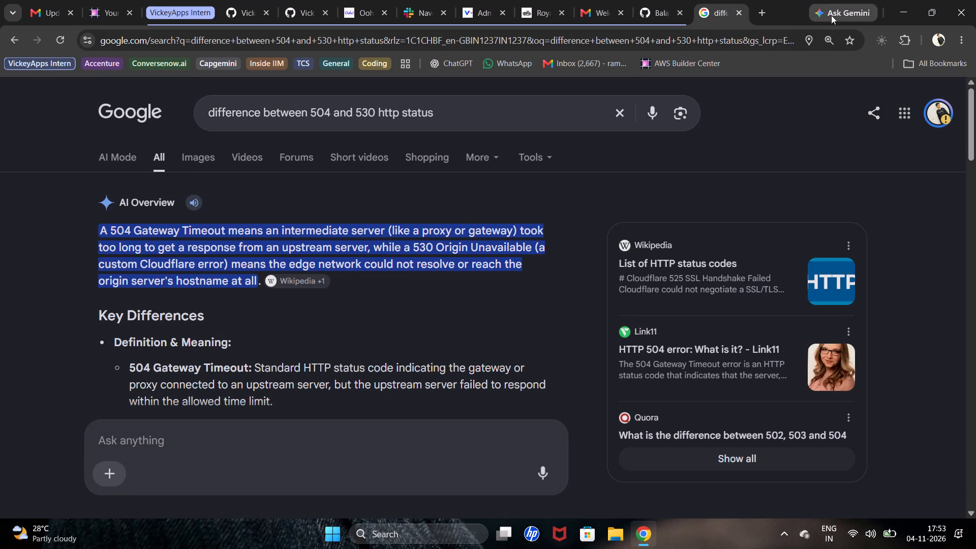
Close the browser tab showing the search results on the difference between 504 and 530 HTTP statuses.
click(743, 13)
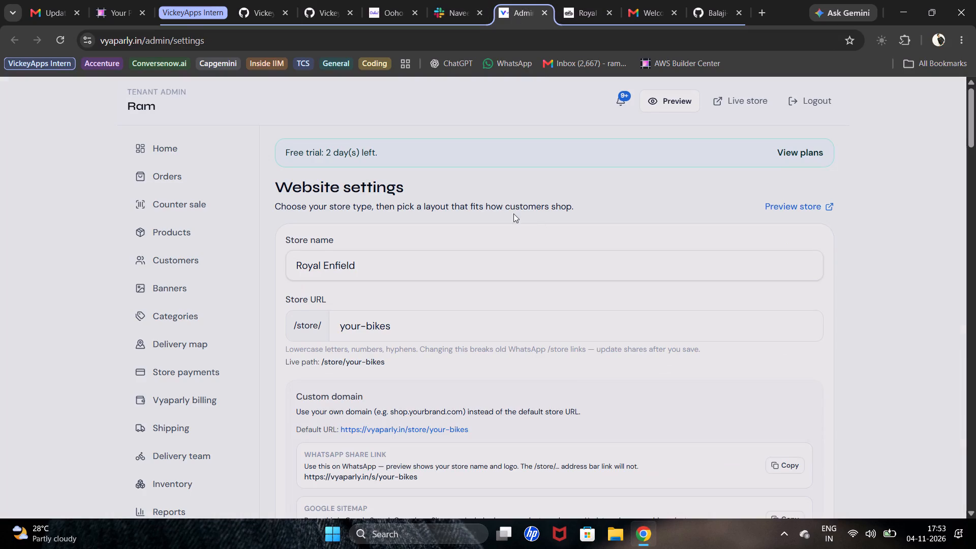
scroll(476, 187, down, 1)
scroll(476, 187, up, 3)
click(765, 0)
text(ch)
key(Return)
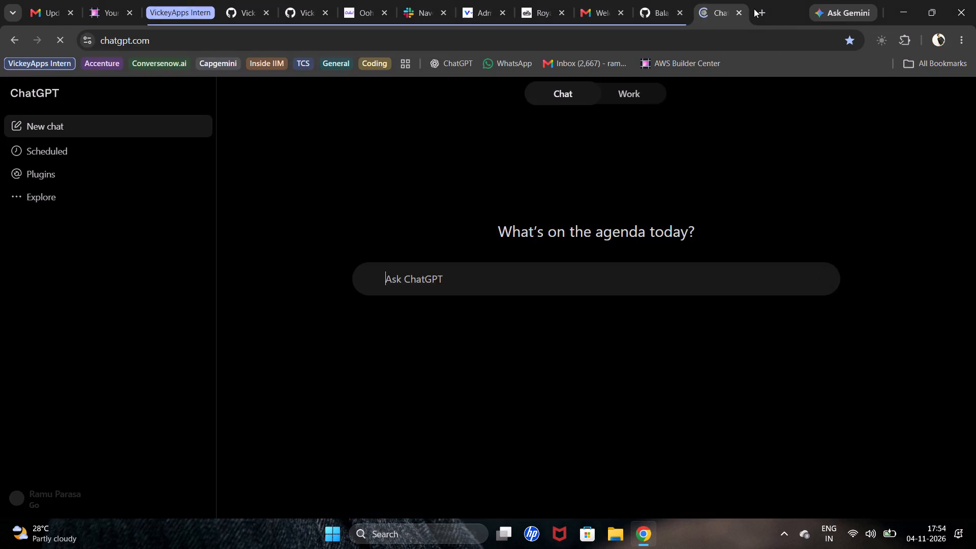
text(in)
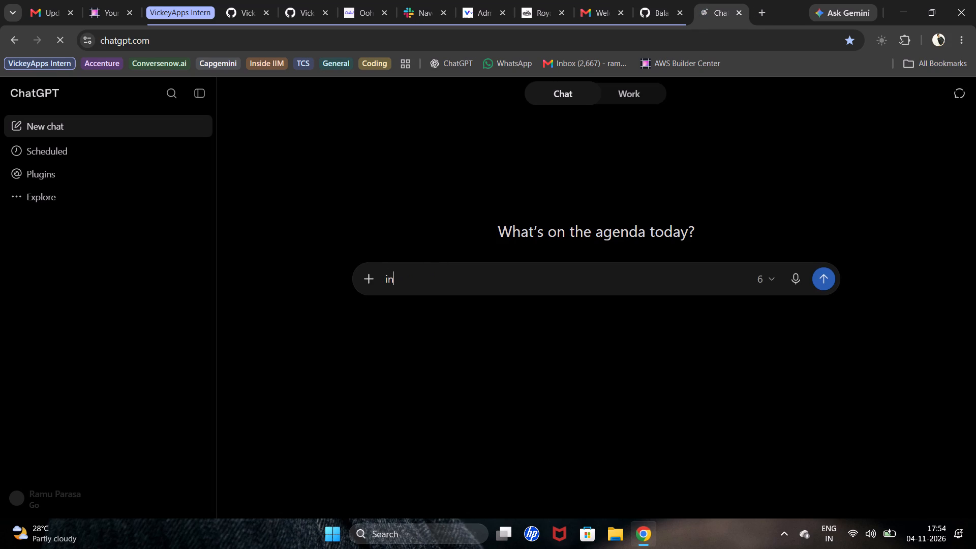
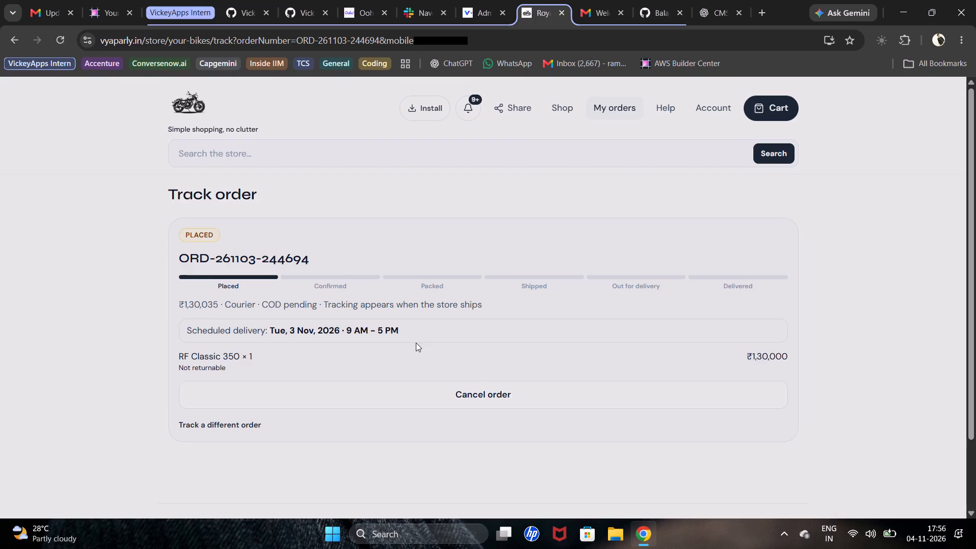
drag(416, 320, 160, 331)
click(160, 329)
Return to the customer's orders and open tracking for the 3 Nov 2026 order marked Packed.
click(618, 91)
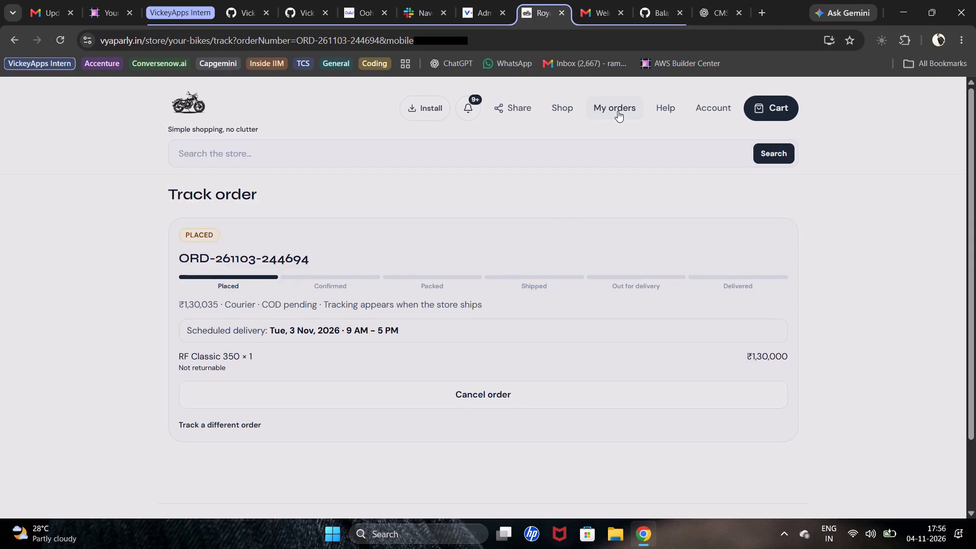
click(618, 111)
scroll(707, 389, down, 7)
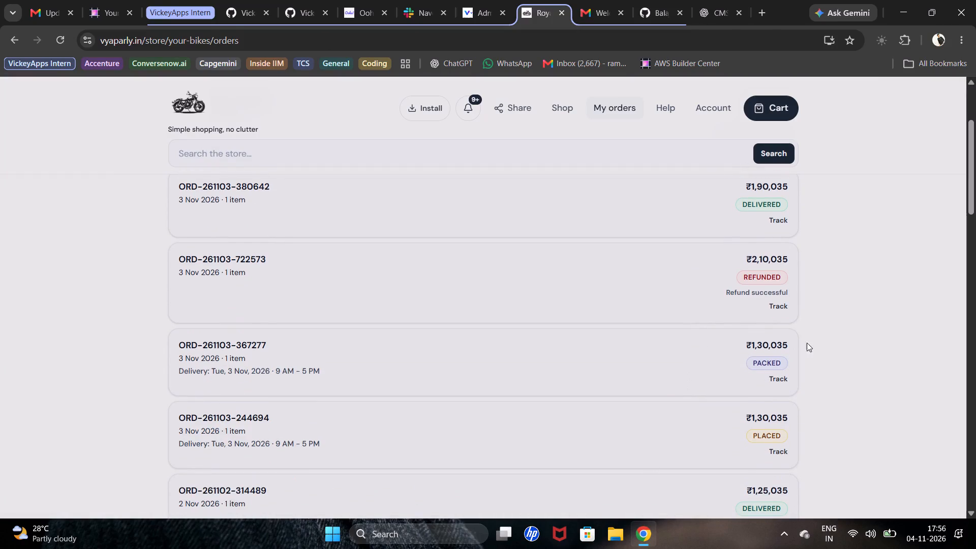
click(780, 378)
click(784, 383)
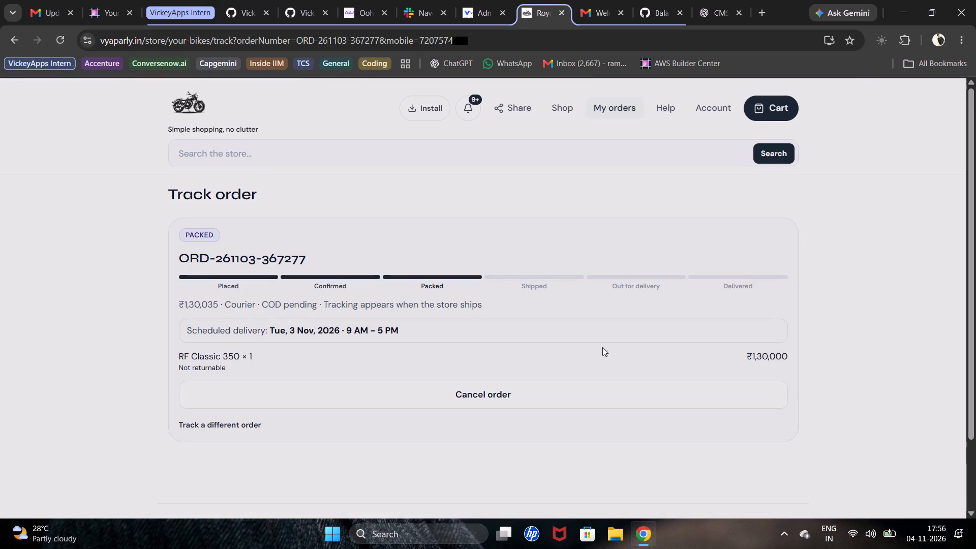
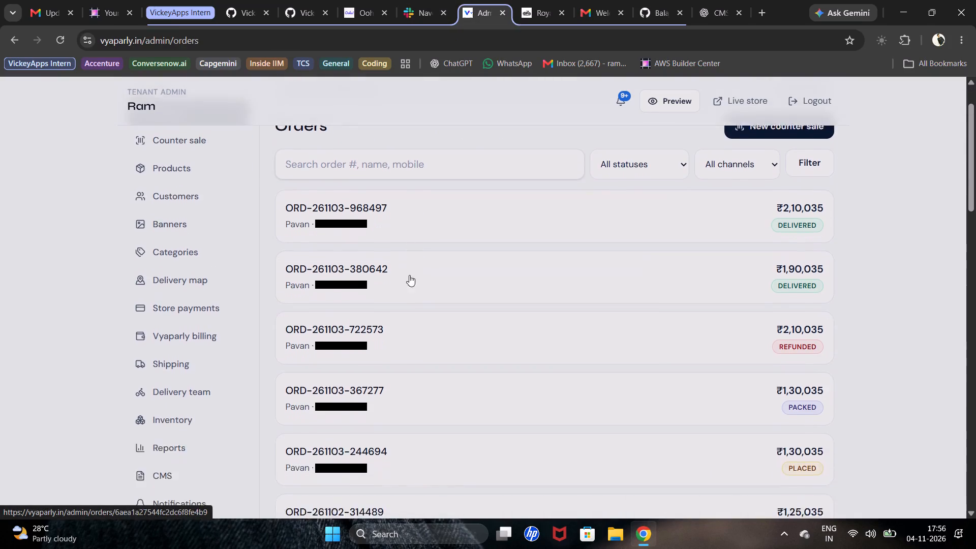
drag(345, 369, 340, 367)
drag(762, 355, 754, 355)
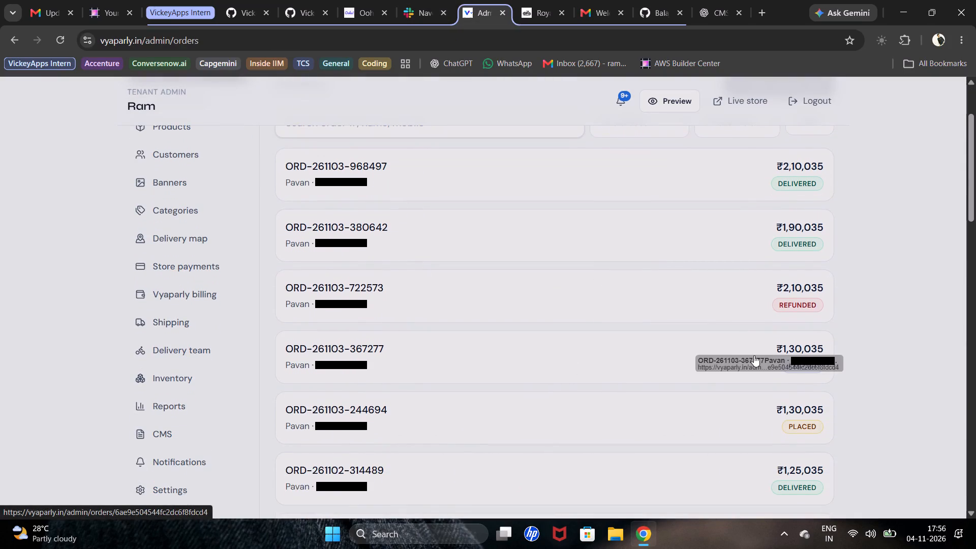
click(683, 357)
click(678, 357)
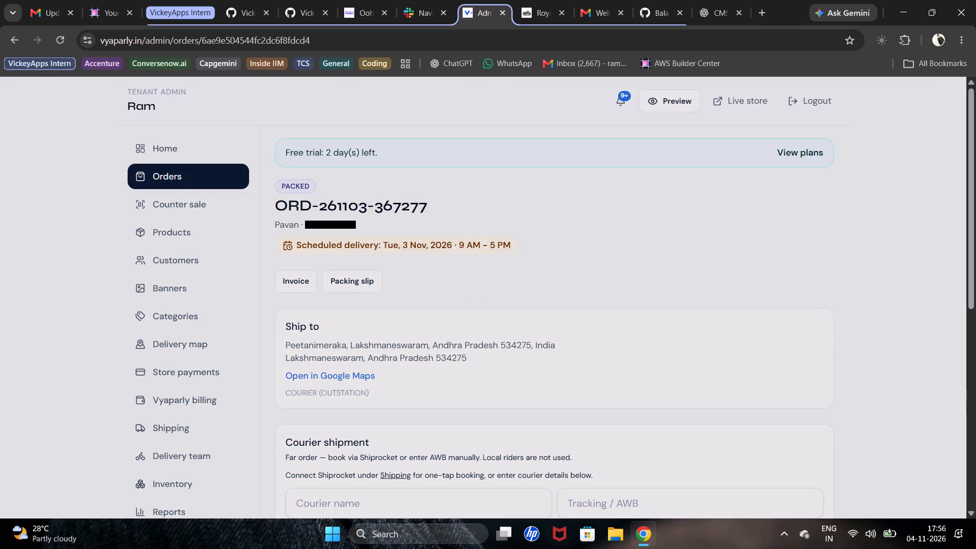
scroll(429, 255, down, 12)
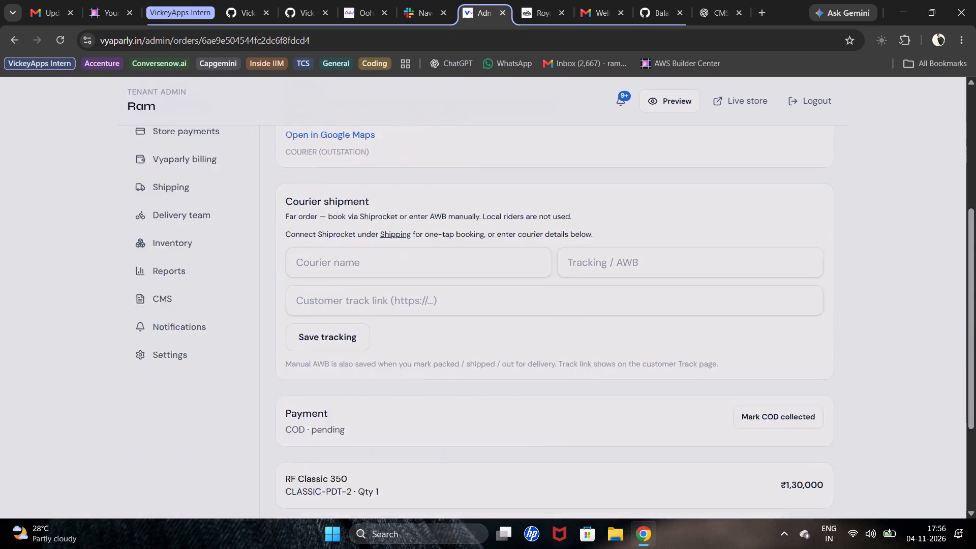
scroll(420, 345, down, 12)
scroll(456, 260, up, 20)
scroll(456, 260, up, 6)
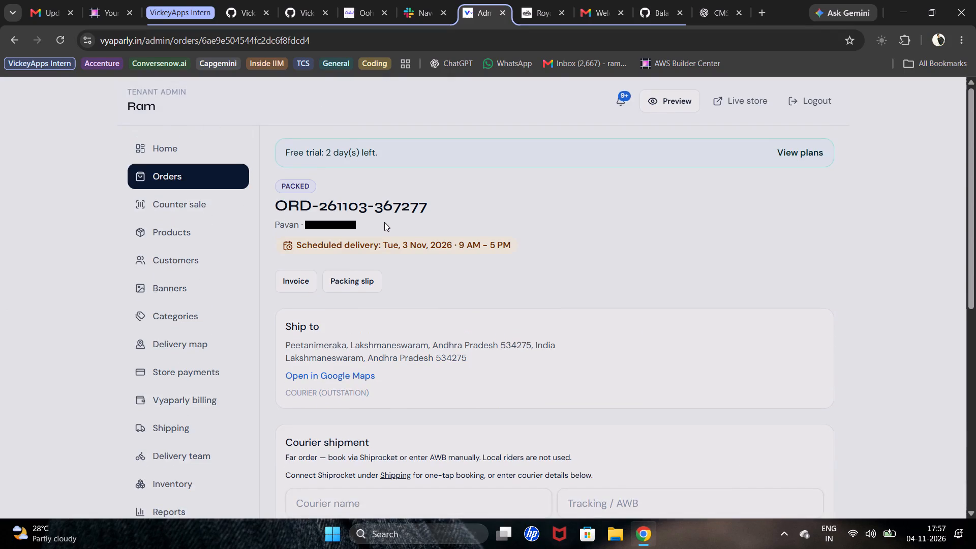
scroll(384, 222, up, 2)
scroll(331, 278, down, 6)
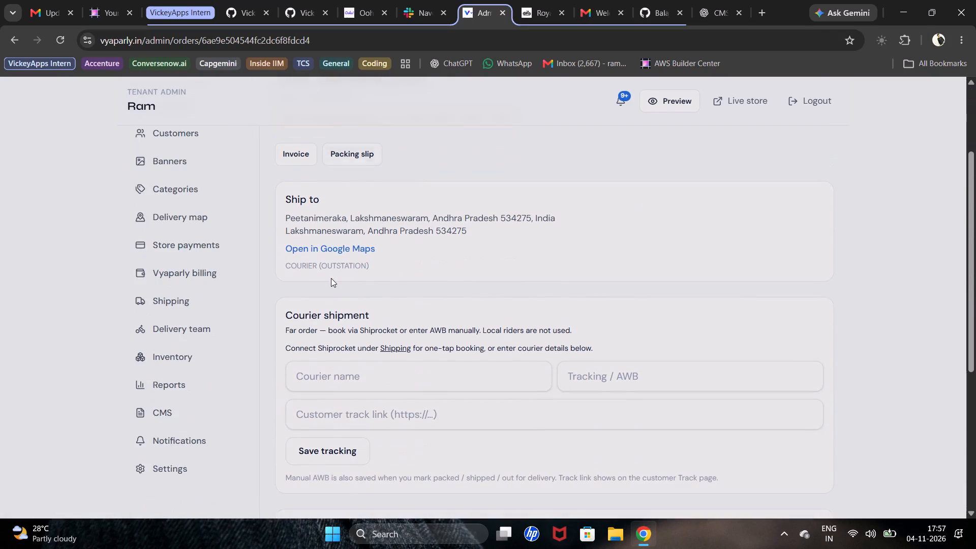
scroll(331, 276, down, 1)
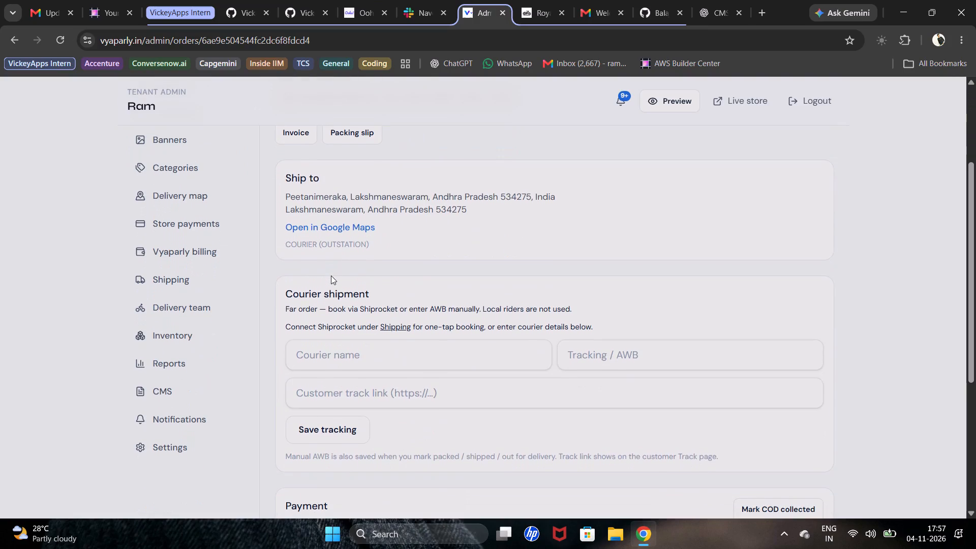
click(378, 349)
scroll(384, 369, down, 6)
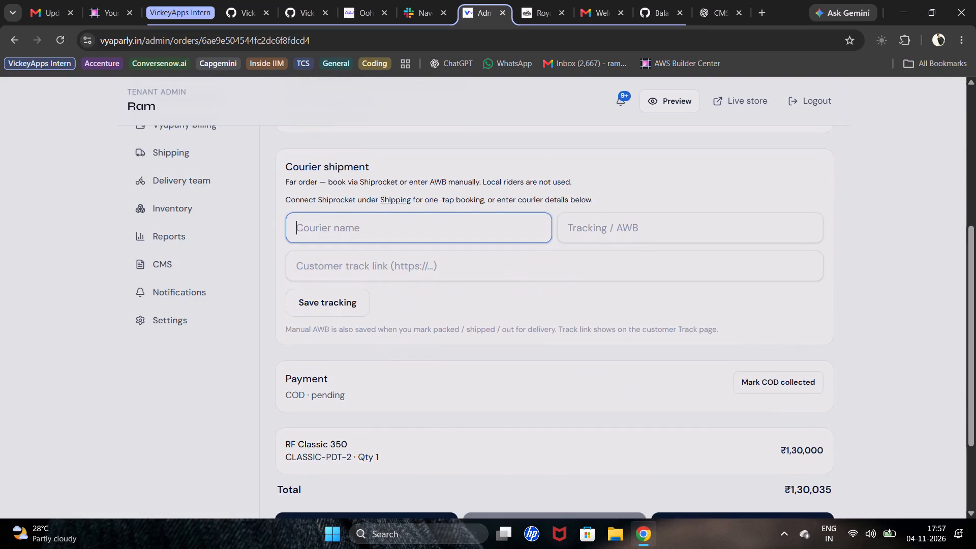
scroll(391, 329, up, 10)
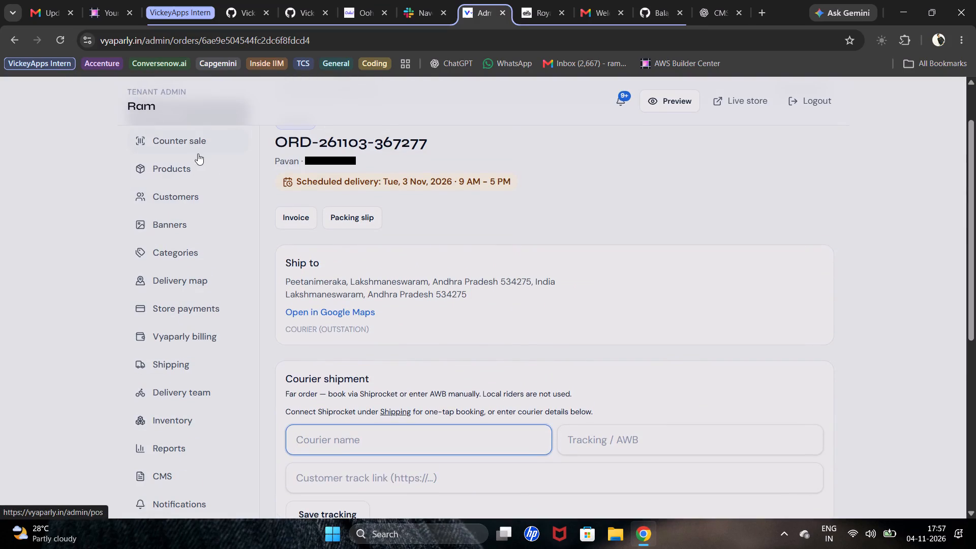
click(200, 129)
scroll(231, 269, up, 4)
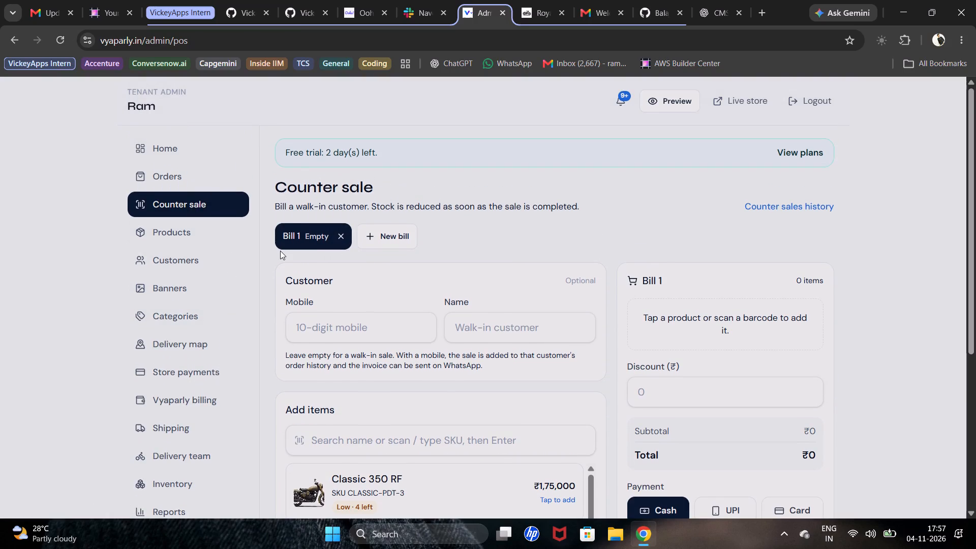
scroll(411, 247, down, 1)
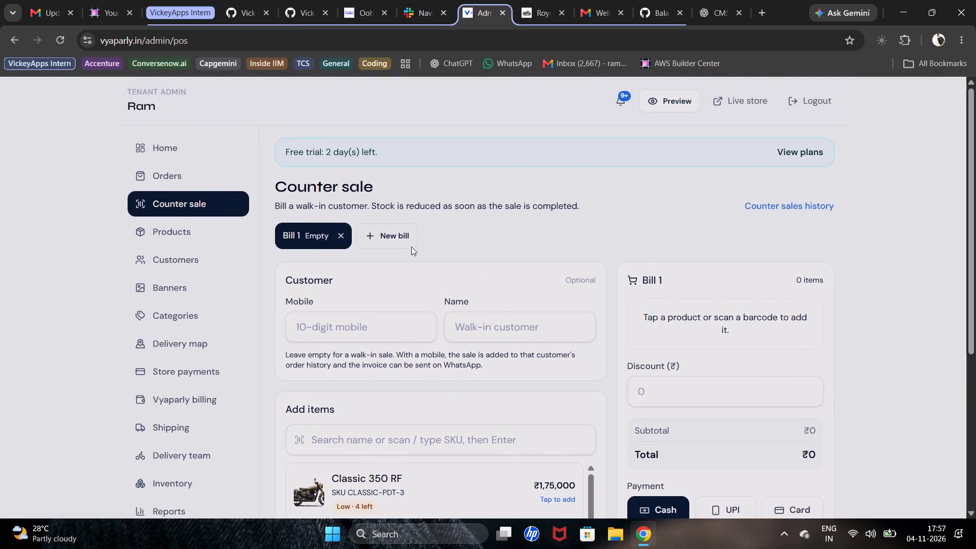
scroll(411, 247, down, 2)
scroll(362, 225, down, 15)
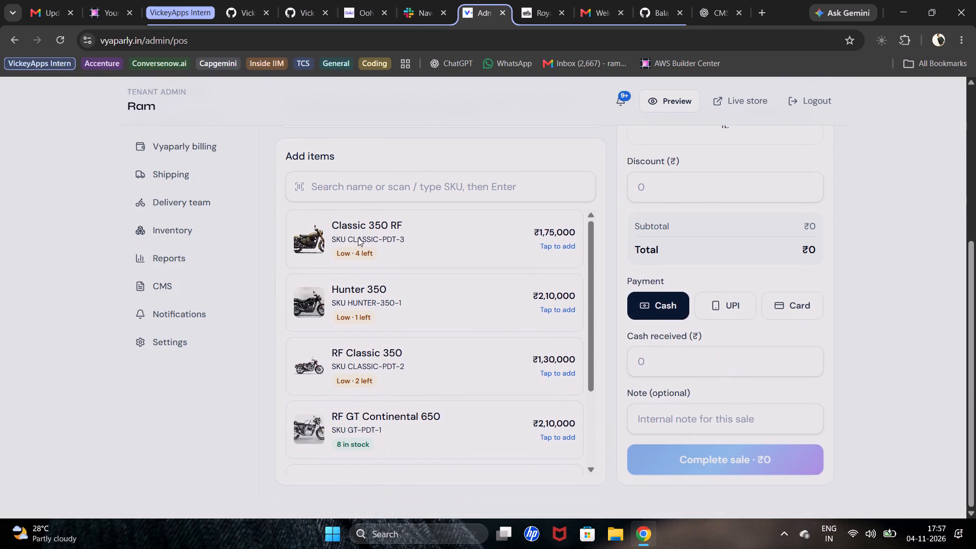
scroll(358, 237, down, 8)
scroll(349, 271, up, 16)
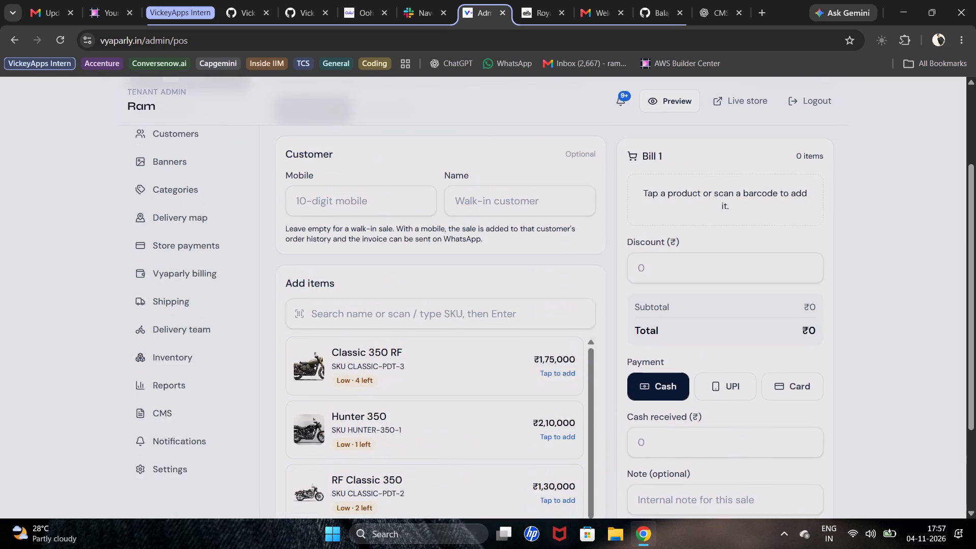
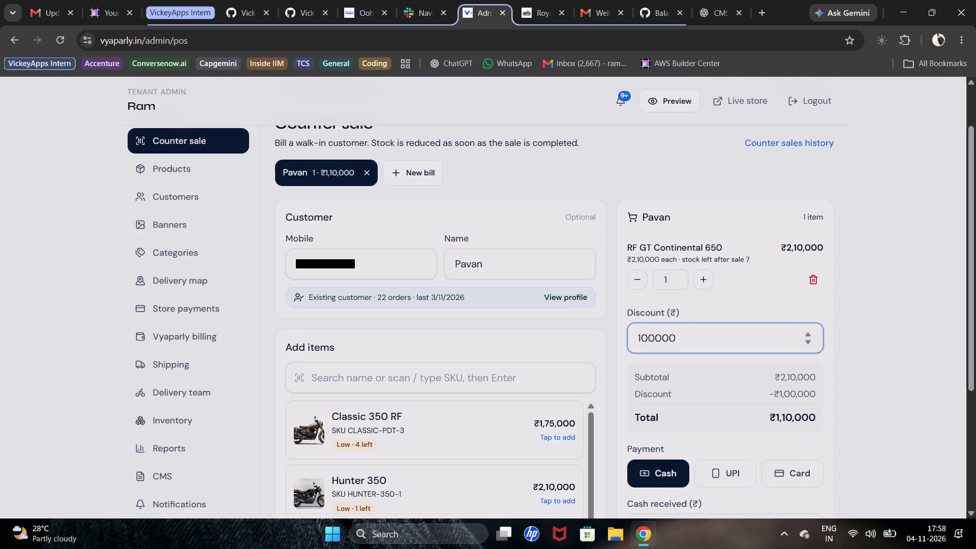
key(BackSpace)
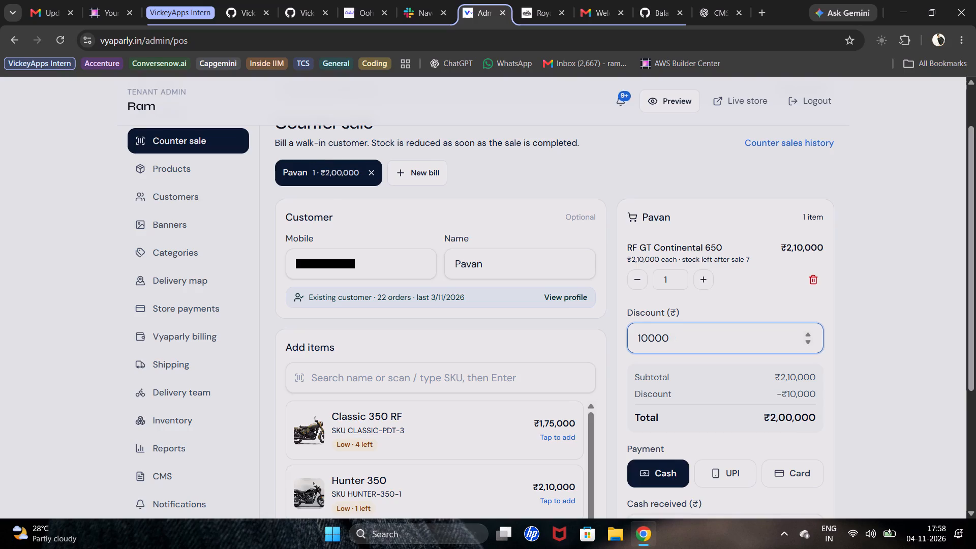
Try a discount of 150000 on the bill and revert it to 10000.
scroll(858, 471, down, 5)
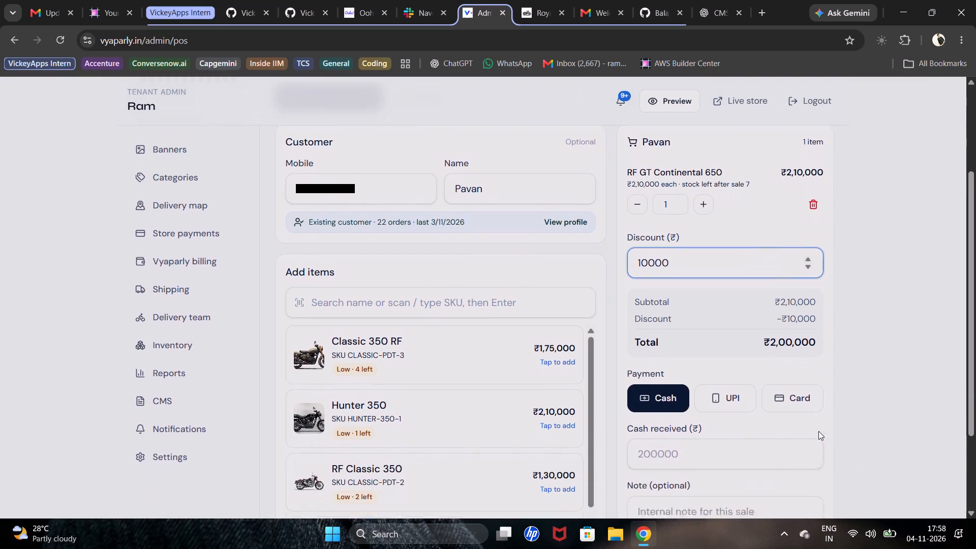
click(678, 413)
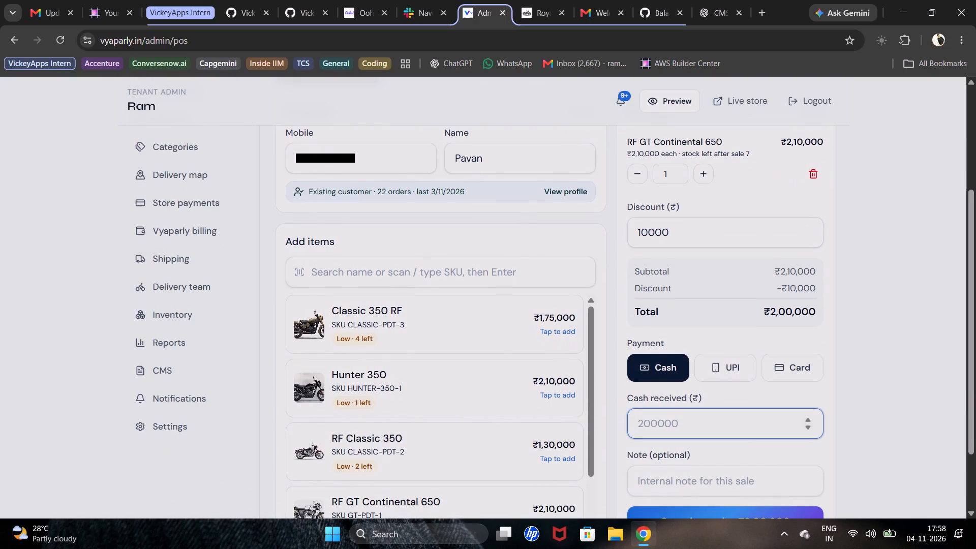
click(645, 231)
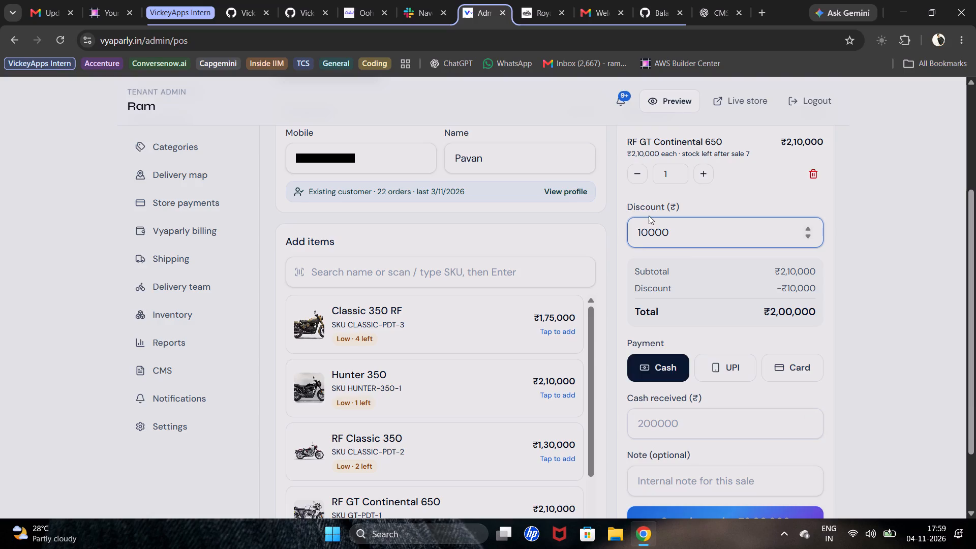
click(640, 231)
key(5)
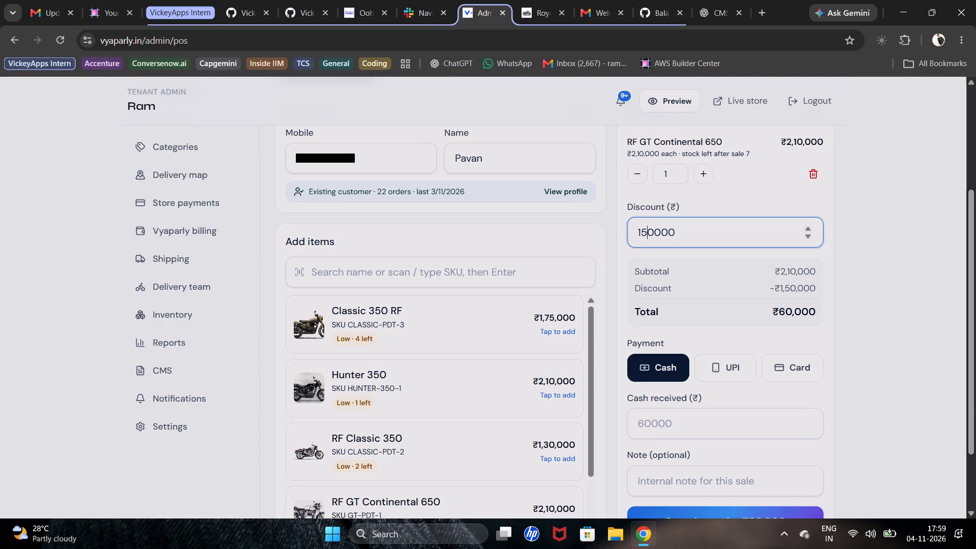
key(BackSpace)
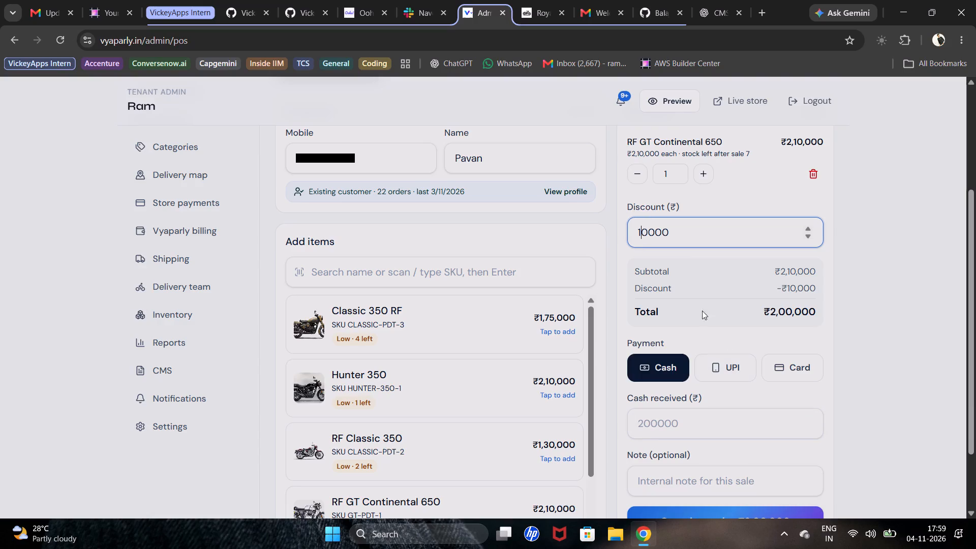
Enter 200000 as the cash received for the bill.
click(741, 438)
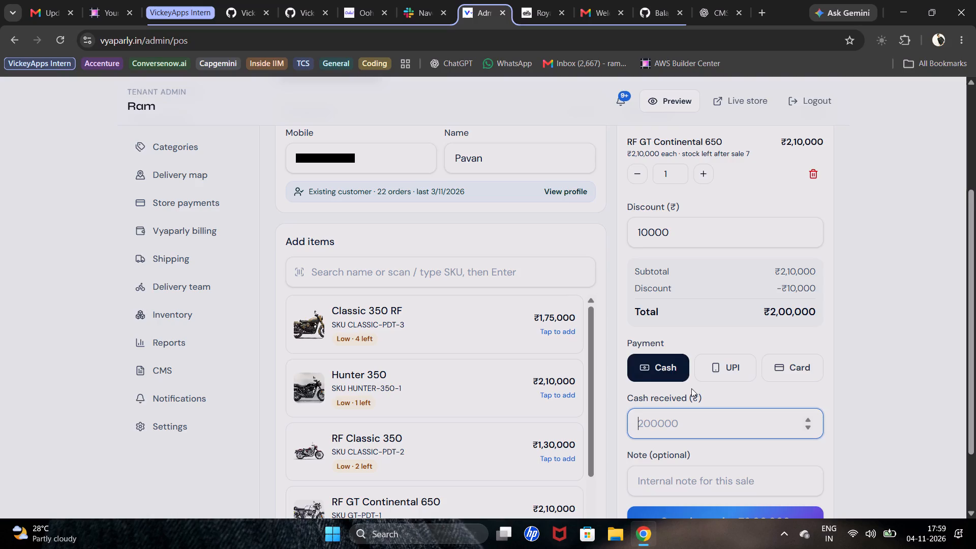
key(2)
text(00)
text(000)
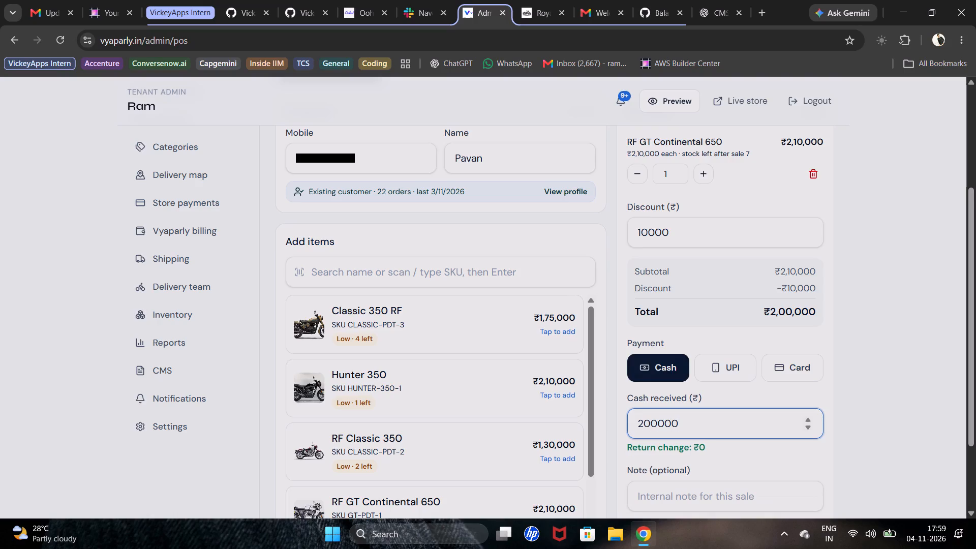
key(BackSpace)
key(0)
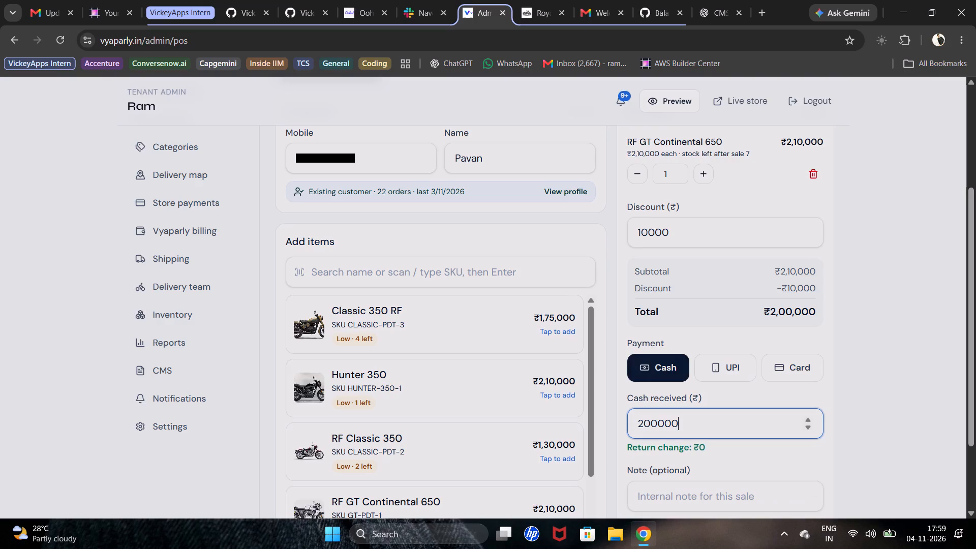
scroll(691, 388, down, 5)
click(691, 388)
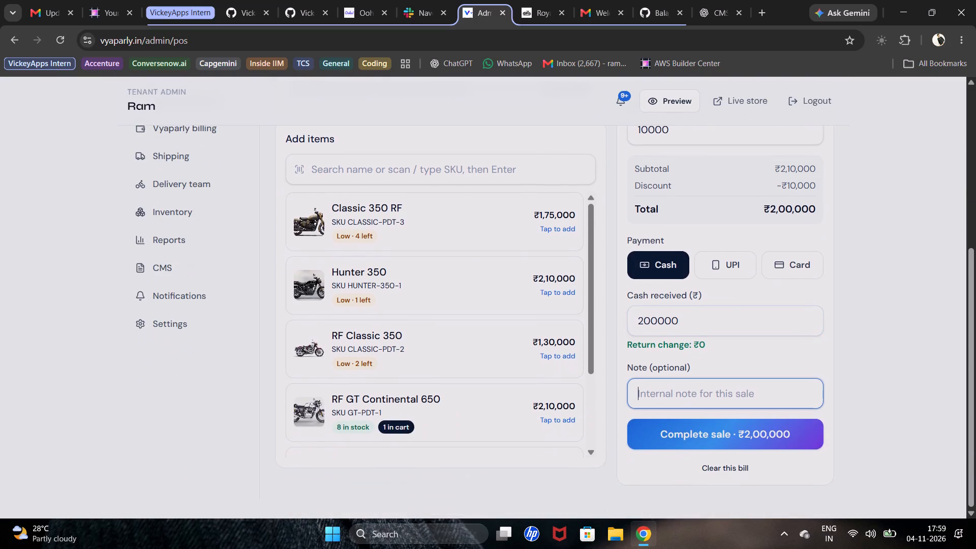
click(693, 333)
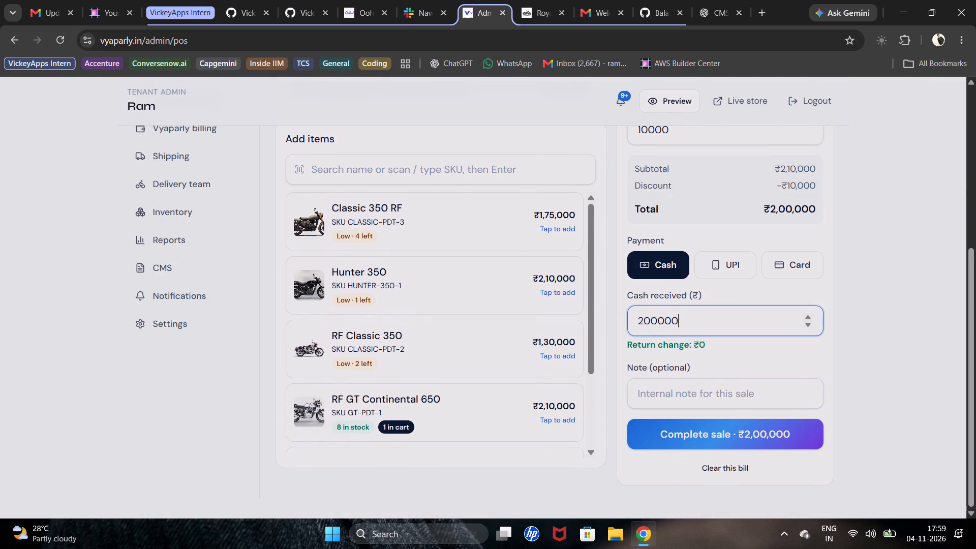
key(BackSpace)
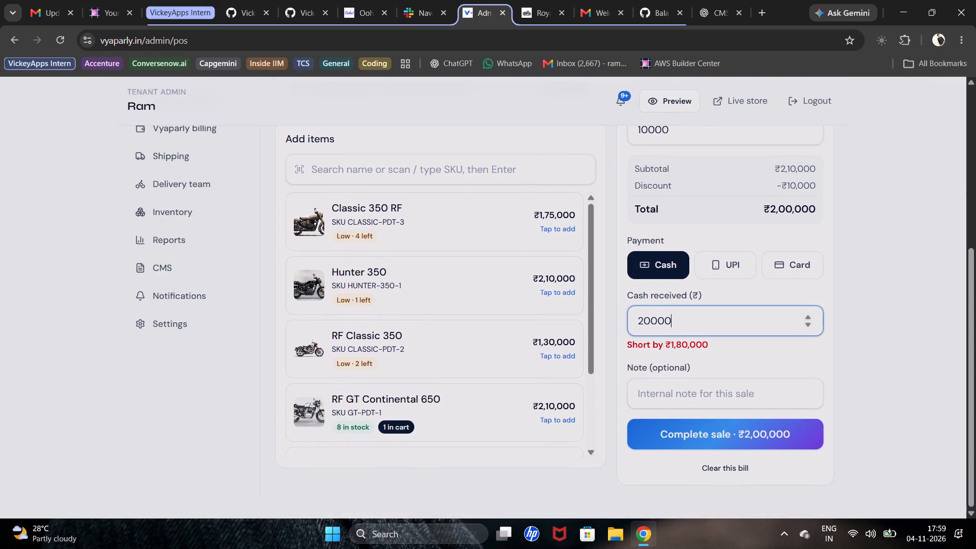
text(00)
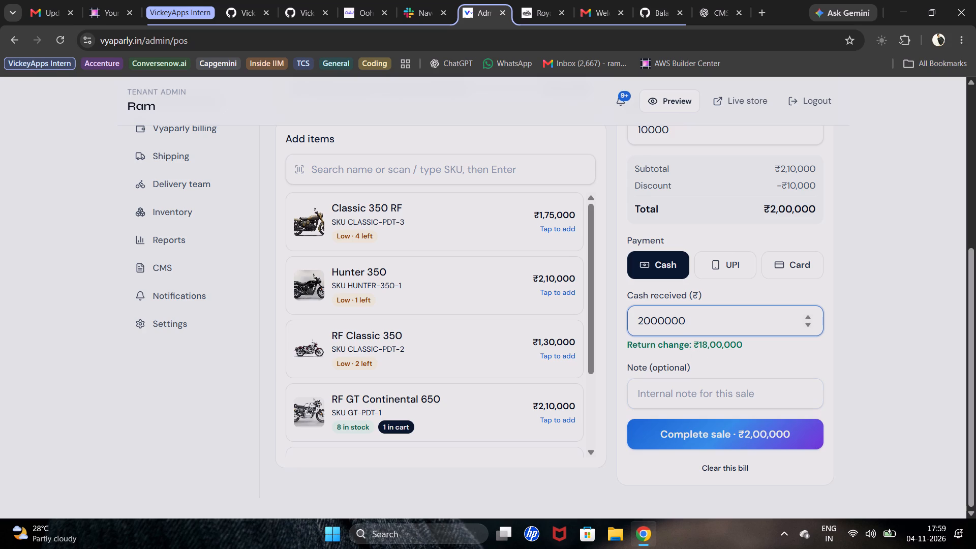
key(BackSpace)
Add the internal note "Important customer" to the sale.
click(787, 404)
text(Importa)
text(nt co)
key(BackSpace)
text(ustomer)
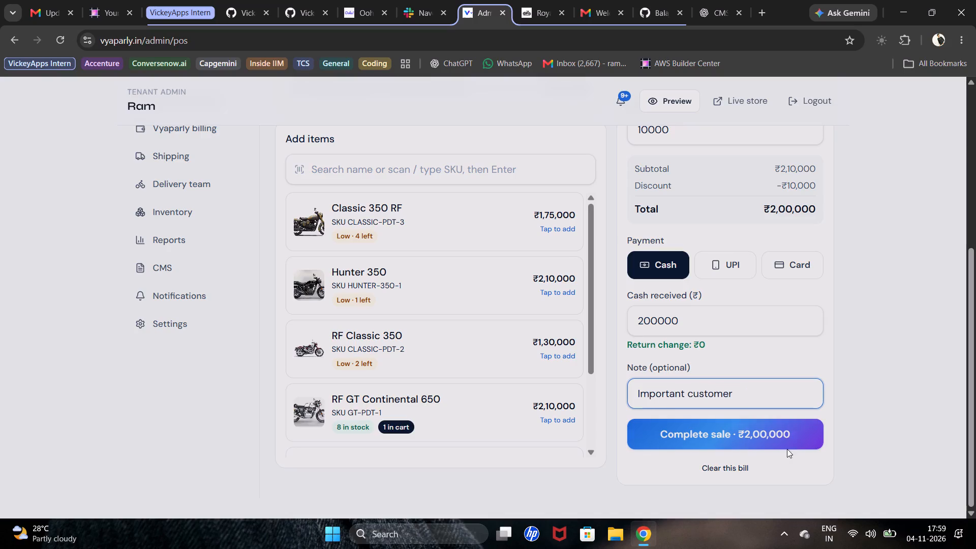
Review the bill's customer, item and discount details and complete the cash sale.
scroll(794, 360, up, 10)
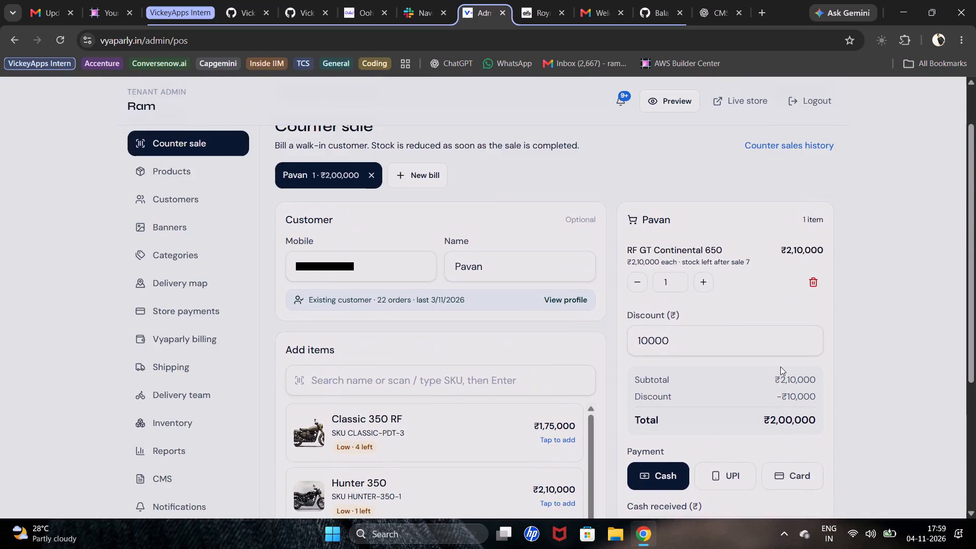
scroll(780, 367, down, 11)
click(696, 449)
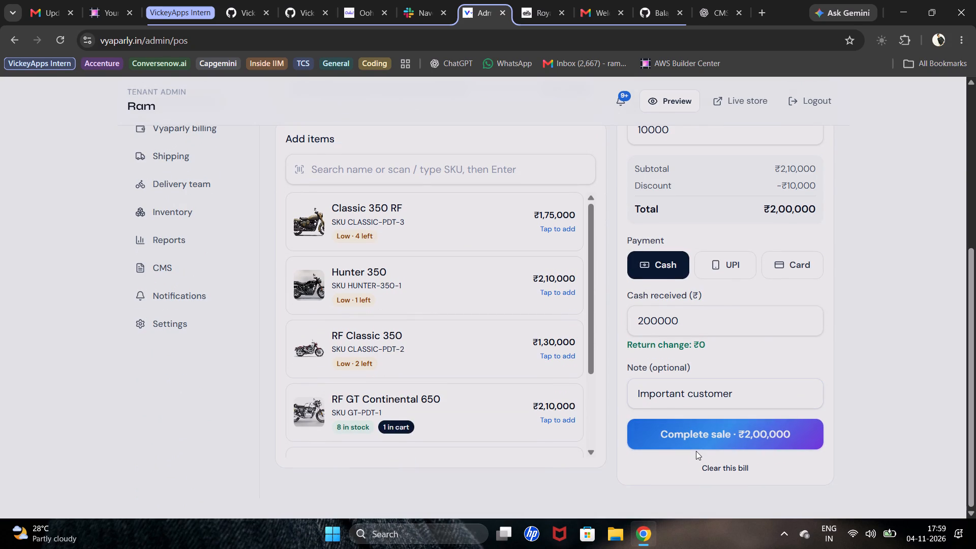
click(696, 440)
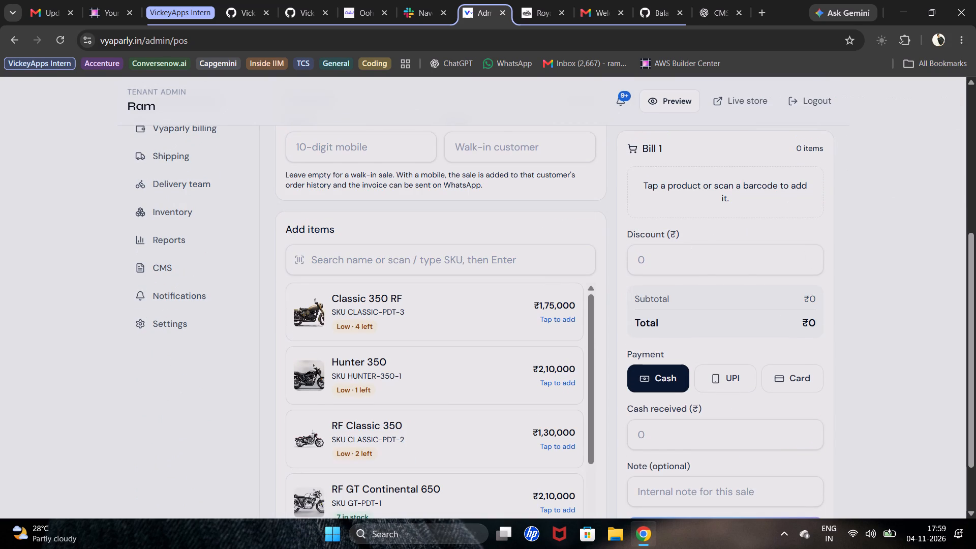
Open the order of the just-completed counter sale and review its discount, note, payment and item details.
scroll(453, 249, down, 3)
scroll(445, 333, down, 6)
scroll(457, 333, up, 9)
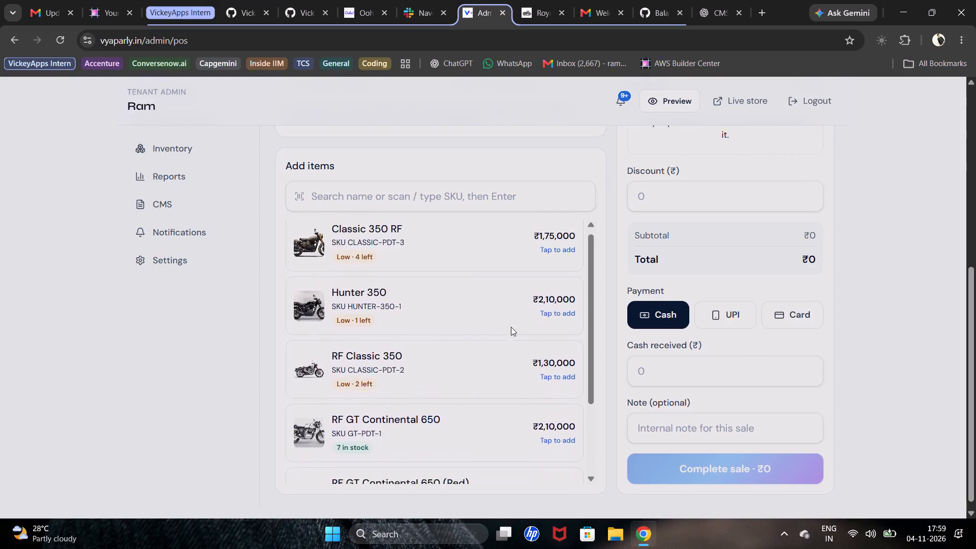
scroll(511, 327, up, 1)
scroll(822, 193, up, 10)
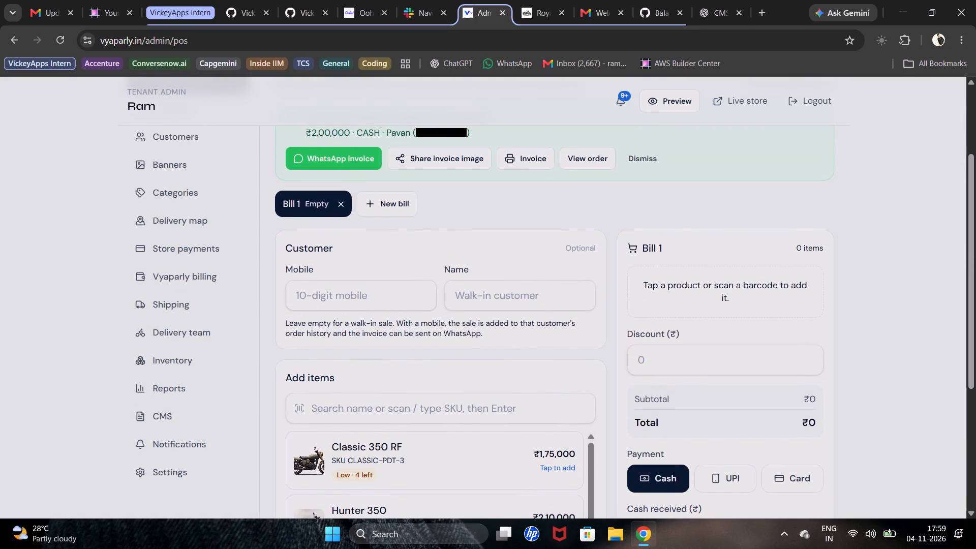
click(809, 249)
scroll(809, 249, up, 4)
scroll(513, 185, up, 3)
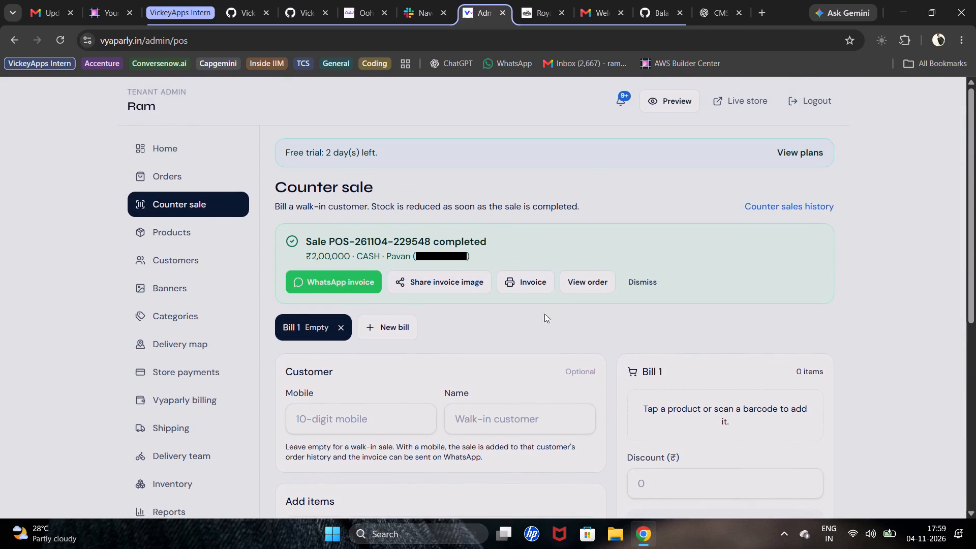
click(600, 286)
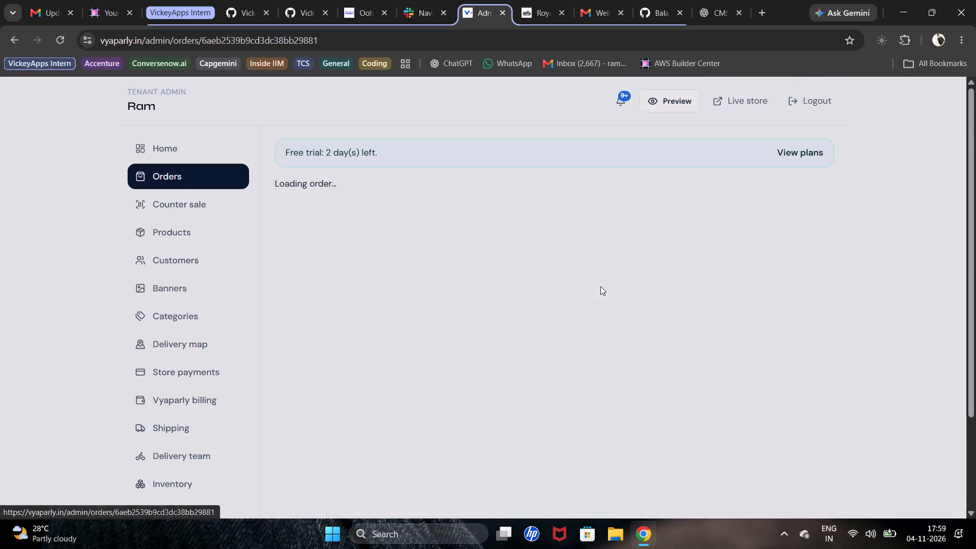
scroll(596, 285, down, 4)
scroll(564, 328, down, 2)
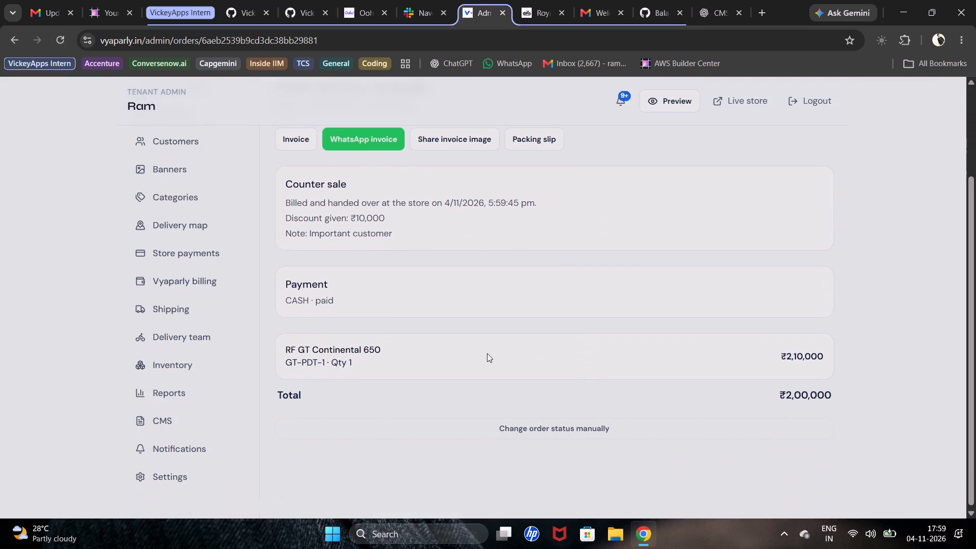
scroll(364, 280, up, 5)
scroll(375, 333, down, 2)
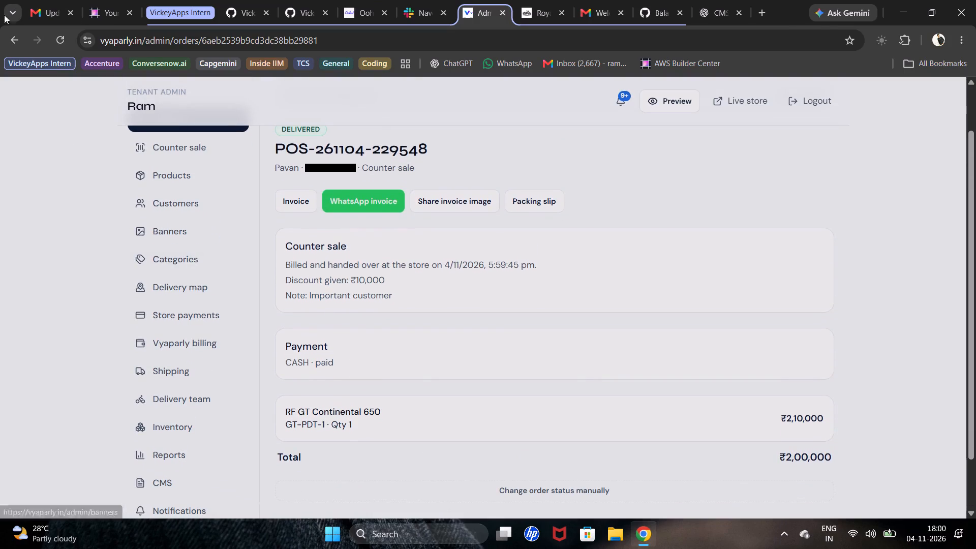
Return to the Counter sale page and check the stock levels of the motorcycles in the item list.
click(17, 38)
scroll(460, 260, down, 6)
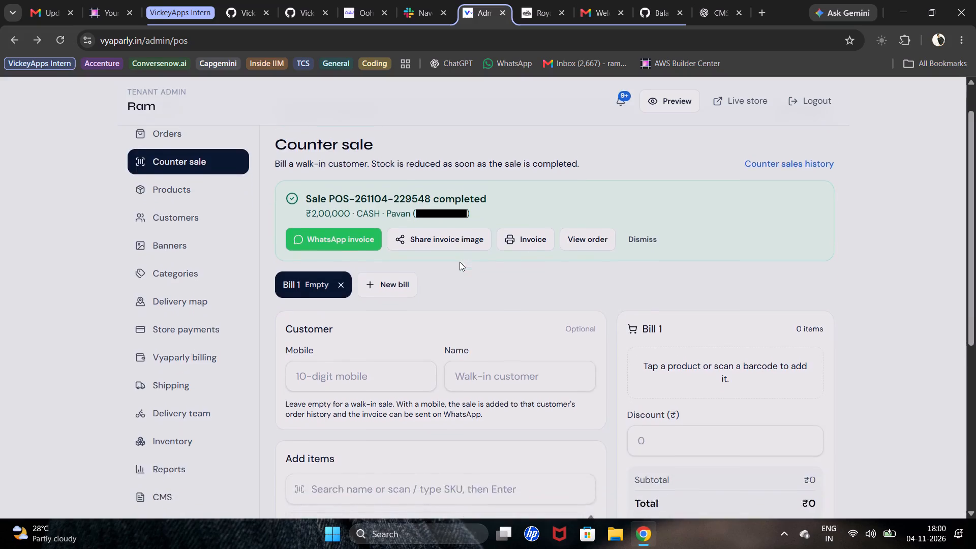
scroll(460, 262, down, 8)
scroll(473, 322, down, 7)
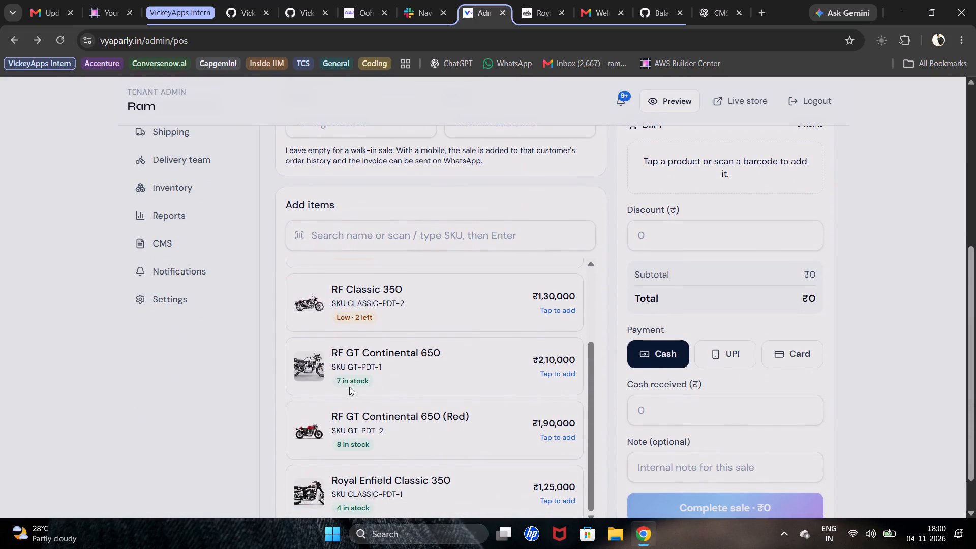
scroll(357, 386, down, 1)
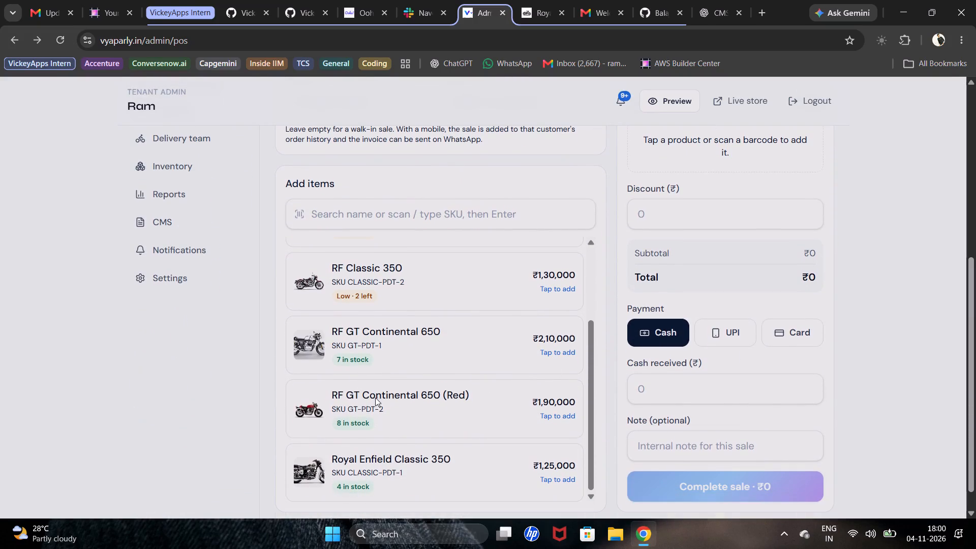
scroll(398, 387, up, 4)
scroll(146, 233, up, 5)
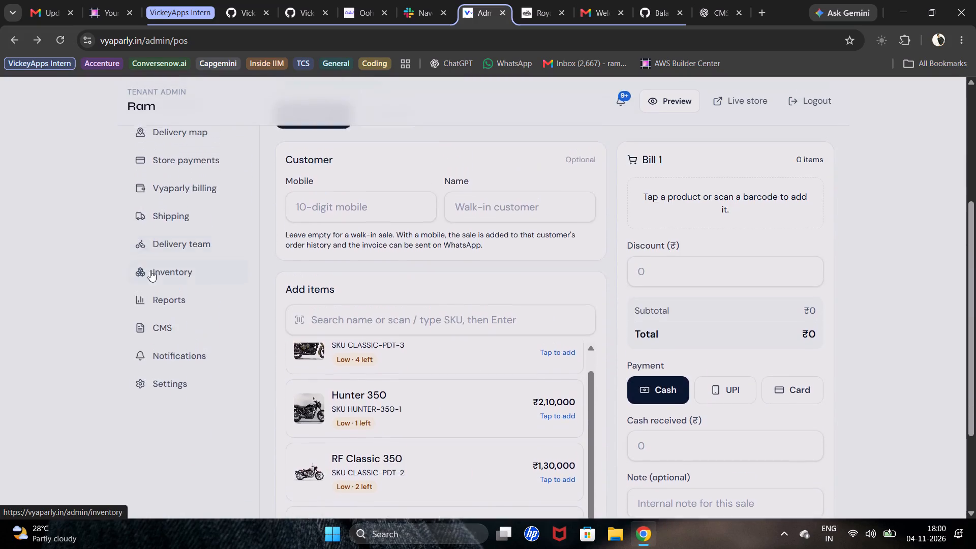
Open the Inventory page and review the stock summary, low stock alerts and inventory history, including the latest counter sale entry.
click(184, 273)
scroll(500, 275, down, 1)
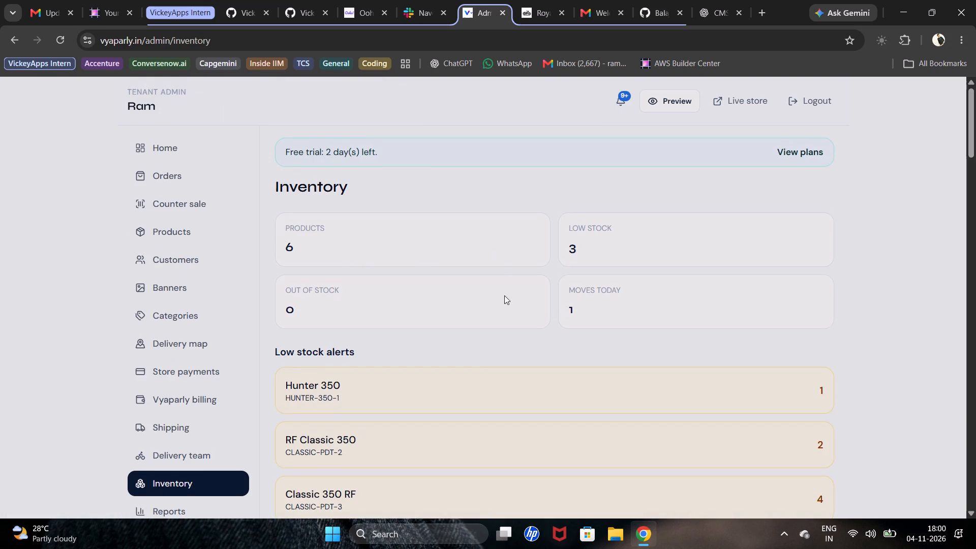
scroll(504, 295, down, 8)
scroll(353, 322, down, 6)
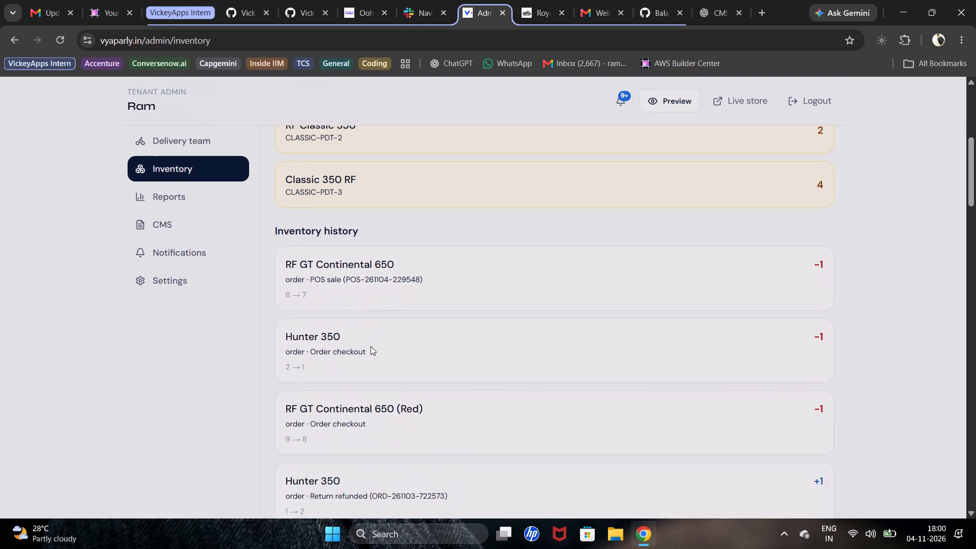
scroll(371, 346, down, 3)
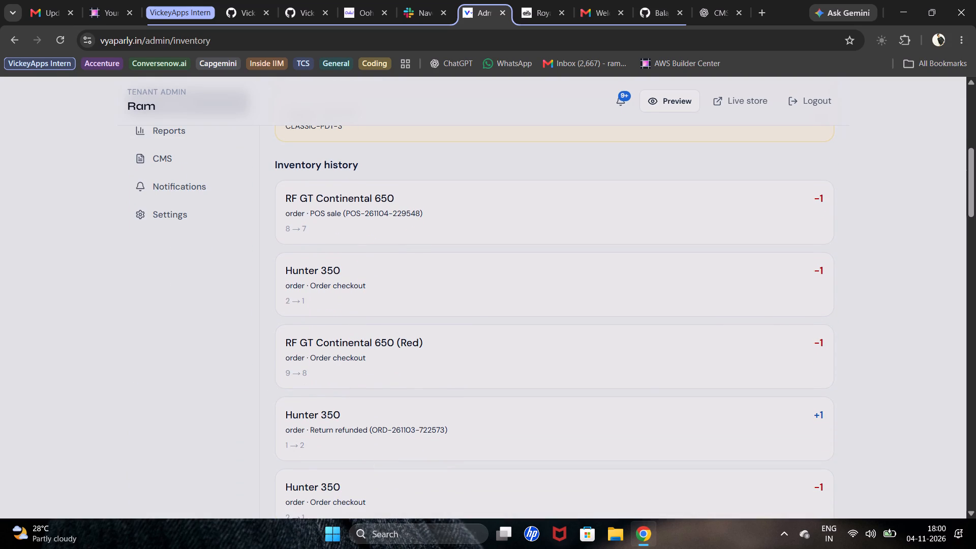
click(307, 356)
drag(807, 331, 807, 344)
scroll(741, 398, down, 1)
scroll(738, 398, up, 5)
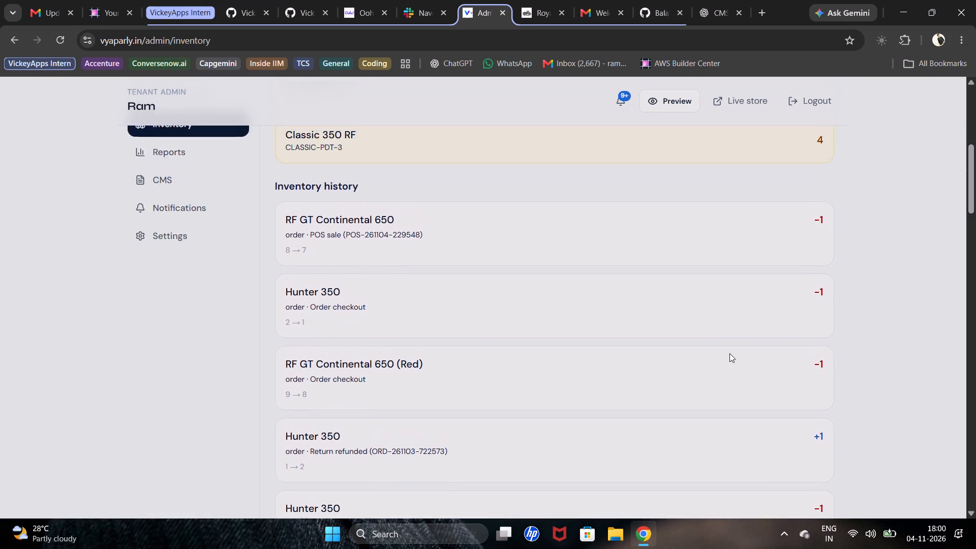
scroll(729, 353, up, 19)
click(600, 298)
scroll(560, 315, down, 4)
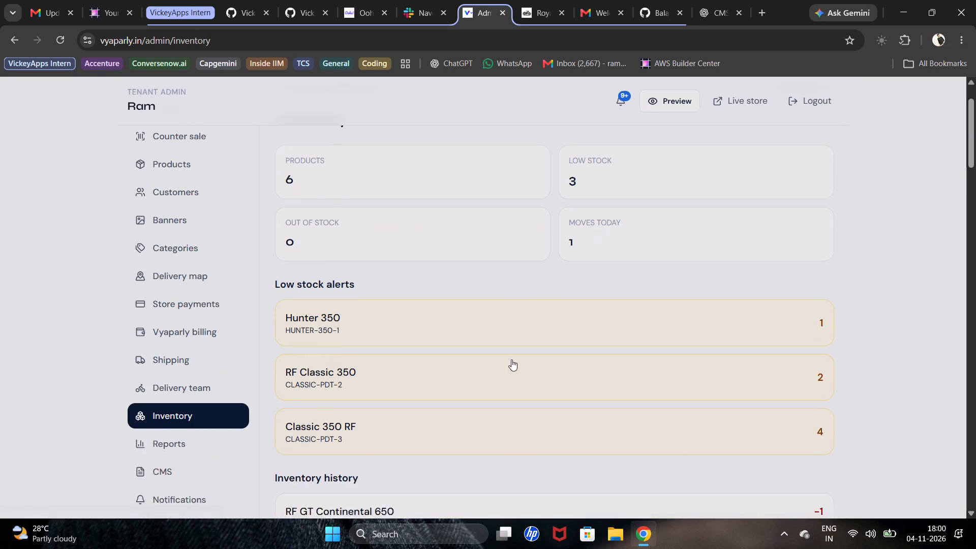
scroll(511, 359, down, 15)
scroll(474, 349, down, 9)
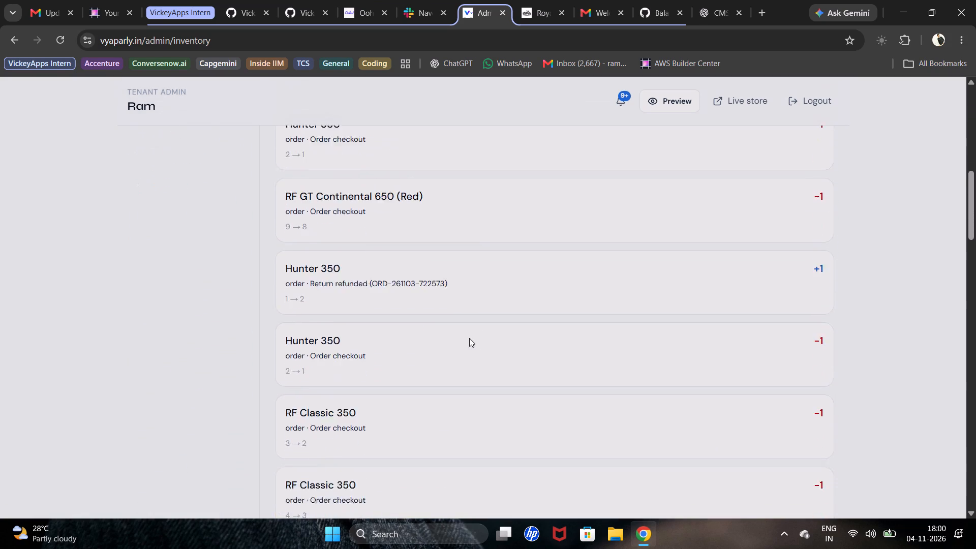
scroll(469, 338, down, 3)
scroll(453, 338, up, 17)
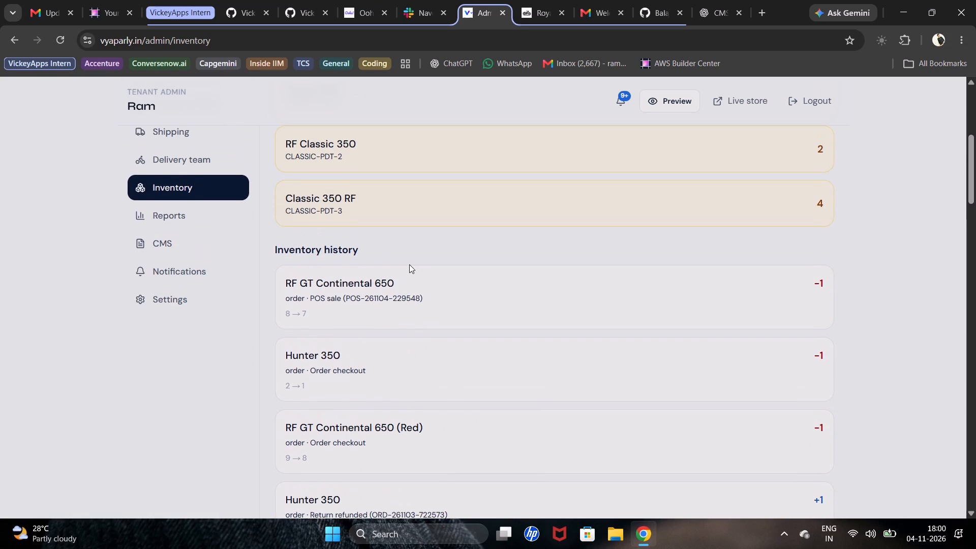
click(409, 264)
drag(429, 297, 435, 302)
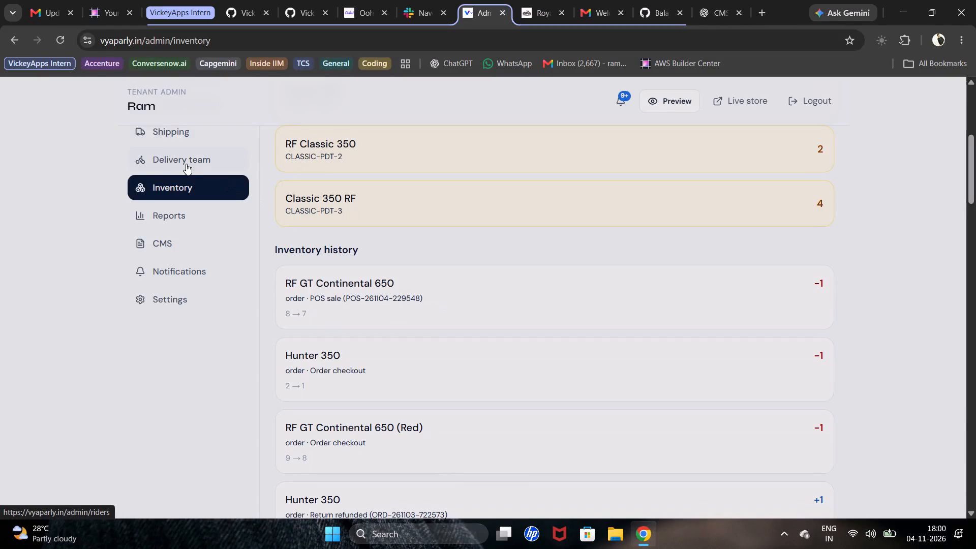
Return to the Counter sale page and open the completed sale's invoice to review its customer, item and discount details.
scroll(186, 164, up, 6)
click(242, 257)
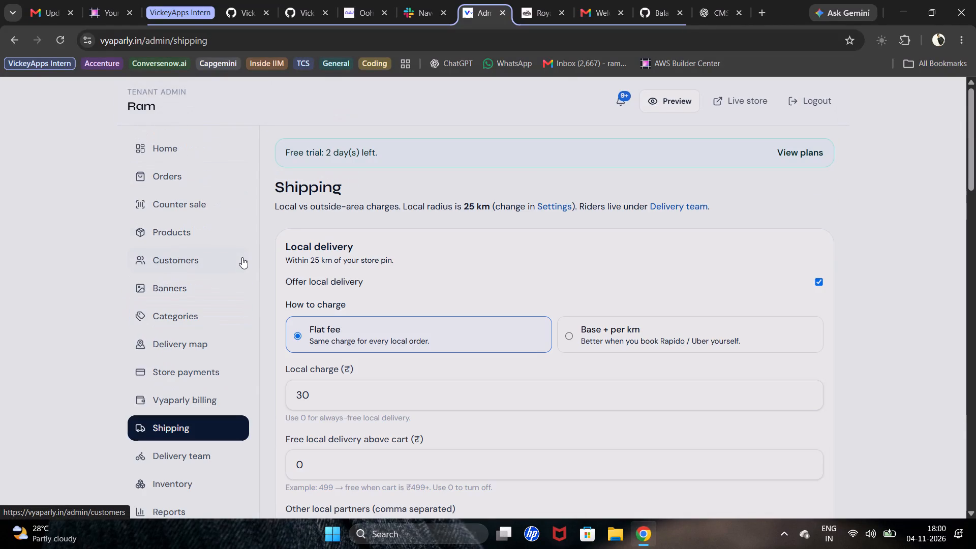
click(235, 198)
scroll(524, 293, down, 4)
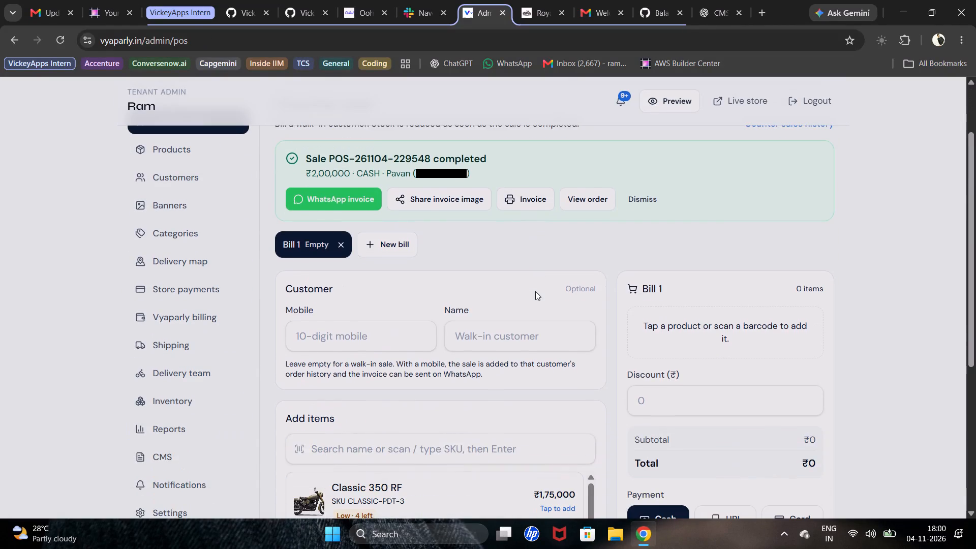
click(535, 198)
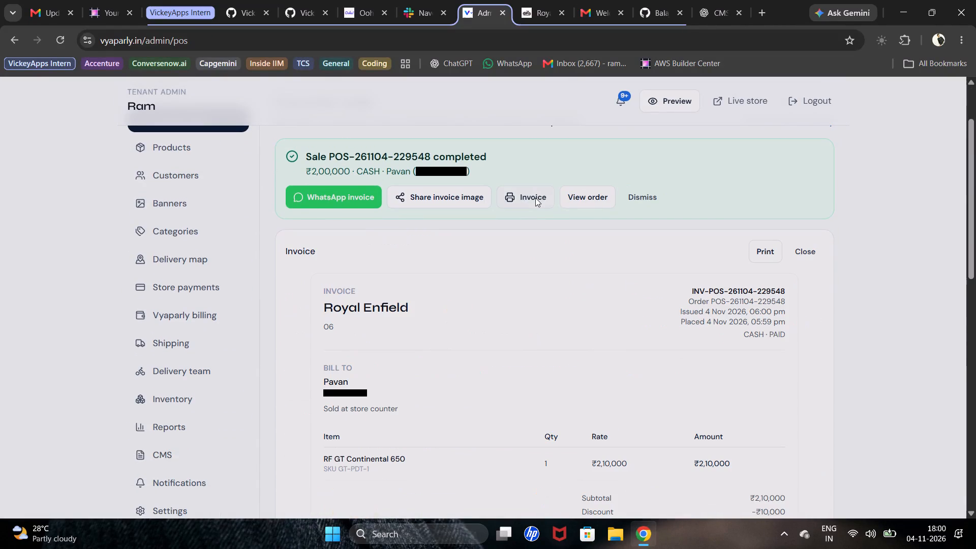
scroll(538, 217, down, 5)
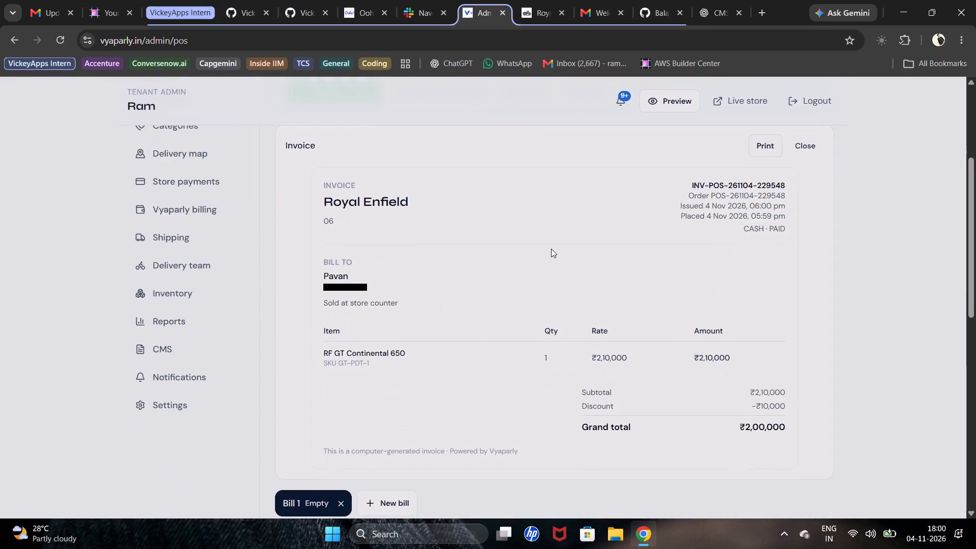
scroll(551, 249, up, 3)
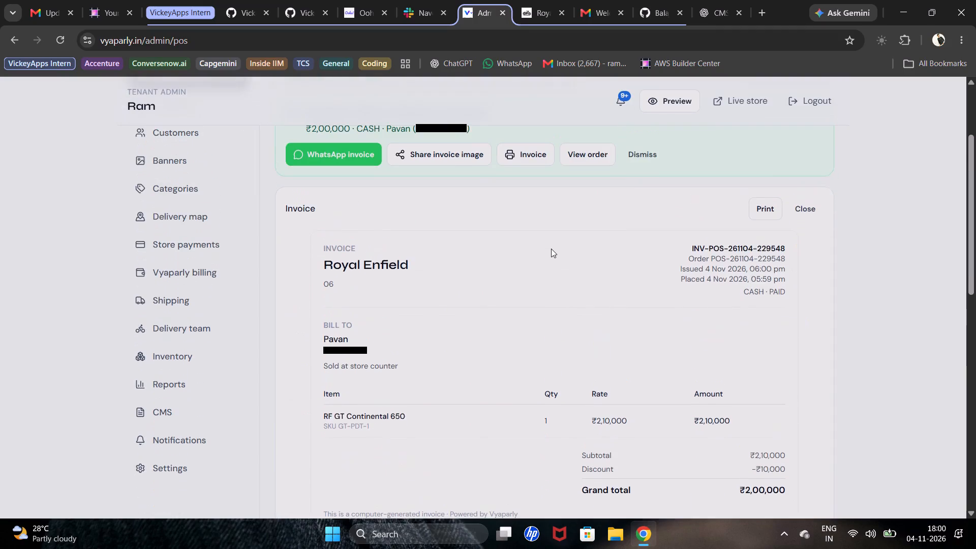
scroll(551, 249, up, 2)
Check the sharing options for the invoice image, and close the invoice.
click(429, 206)
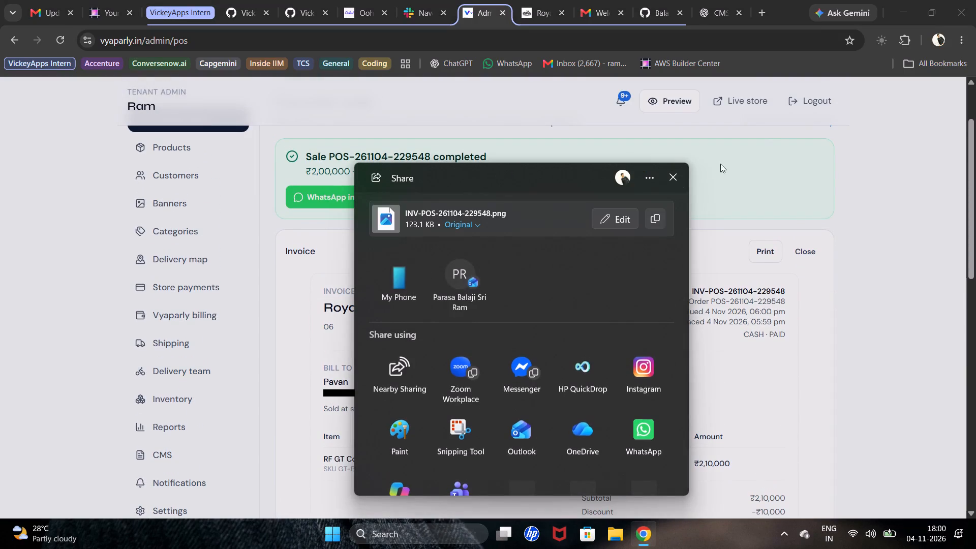
click(674, 185)
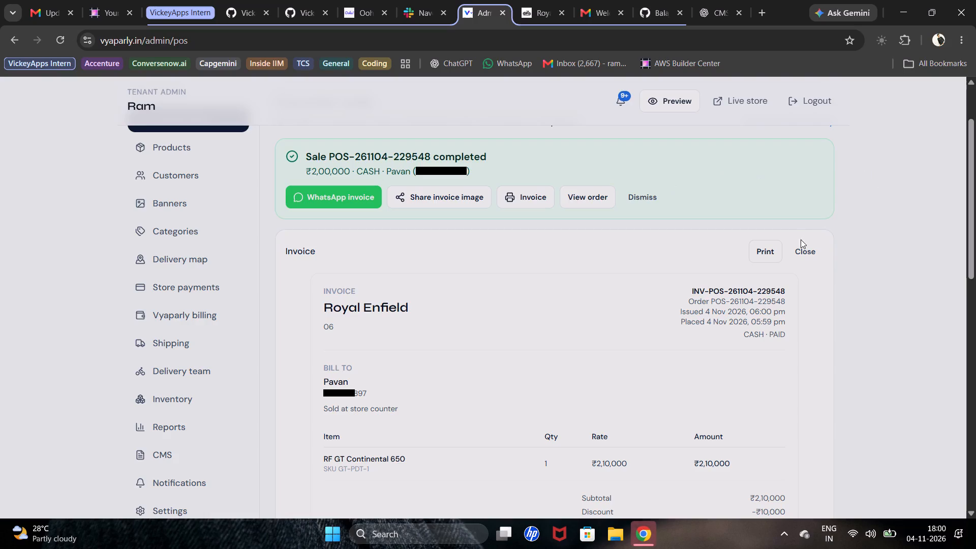
click(796, 251)
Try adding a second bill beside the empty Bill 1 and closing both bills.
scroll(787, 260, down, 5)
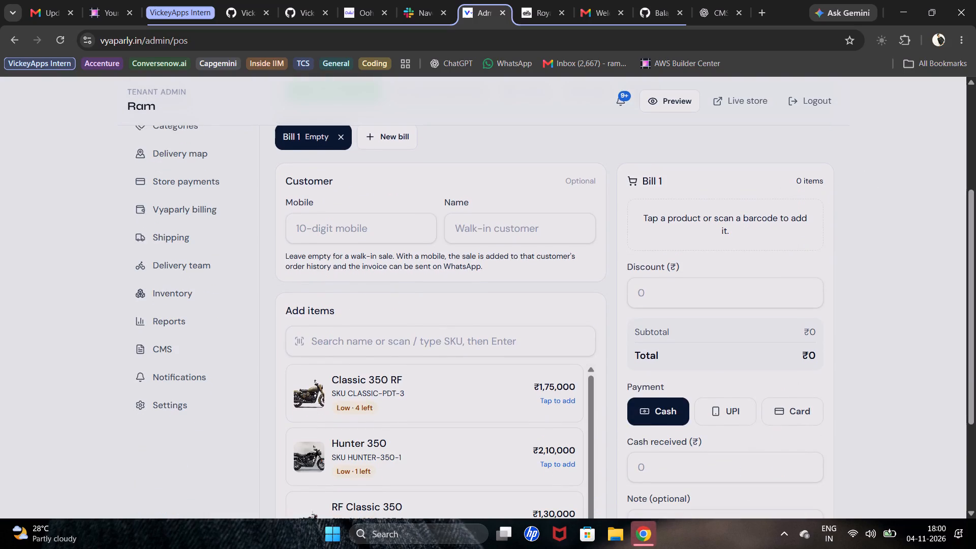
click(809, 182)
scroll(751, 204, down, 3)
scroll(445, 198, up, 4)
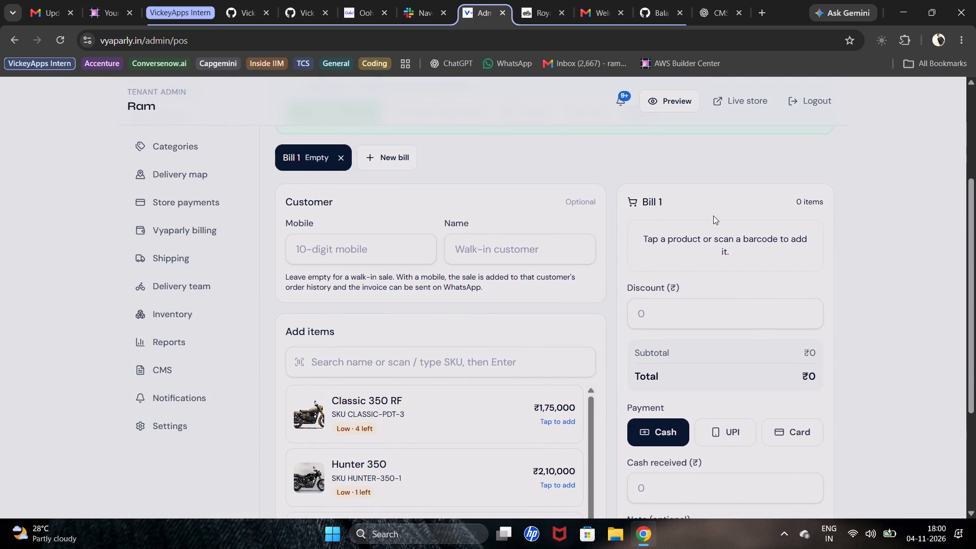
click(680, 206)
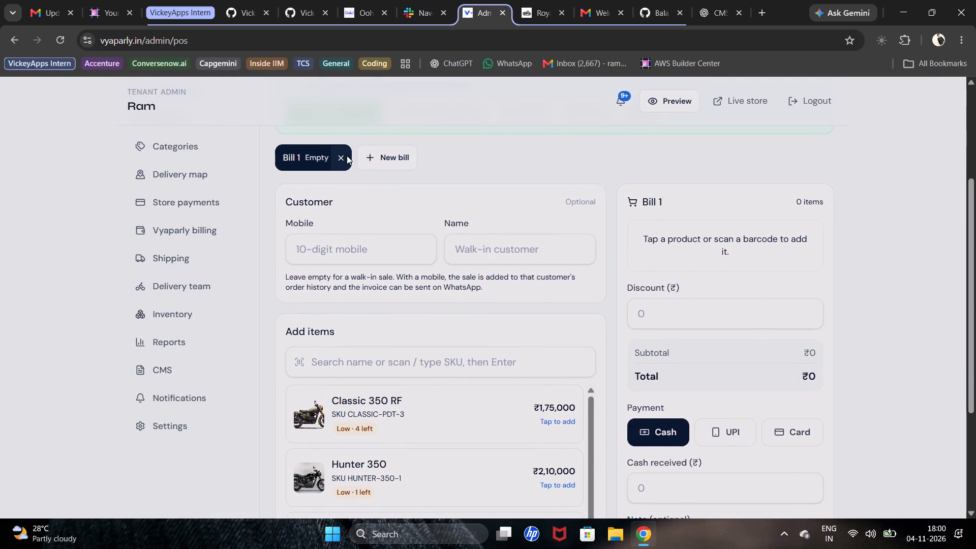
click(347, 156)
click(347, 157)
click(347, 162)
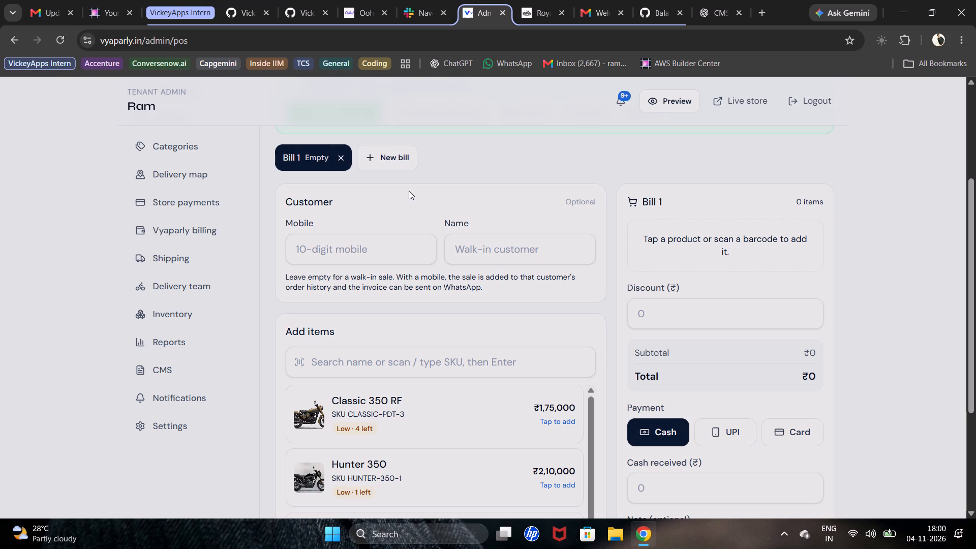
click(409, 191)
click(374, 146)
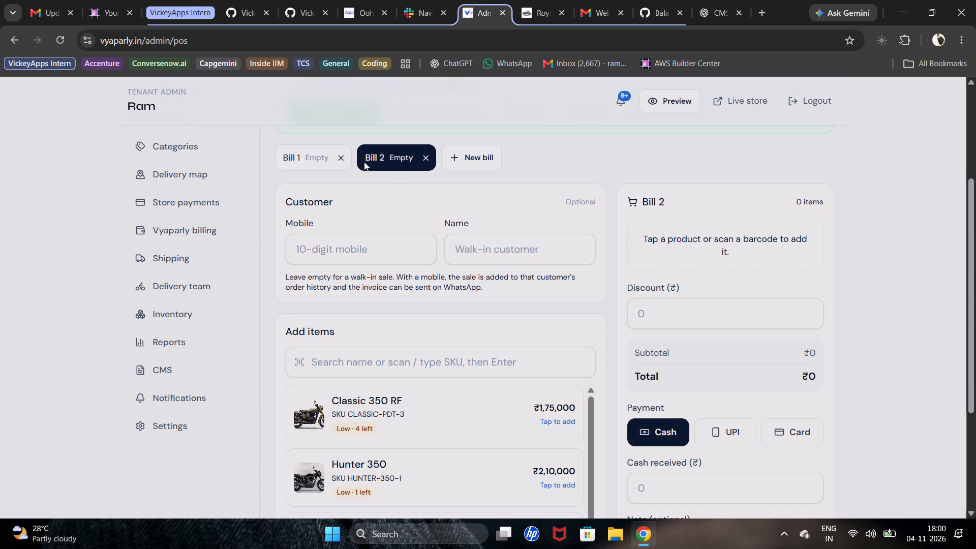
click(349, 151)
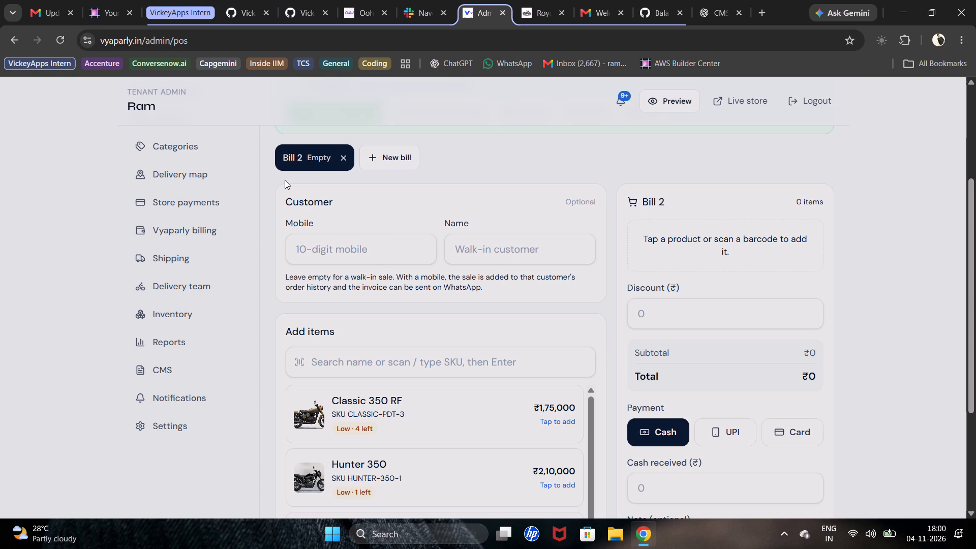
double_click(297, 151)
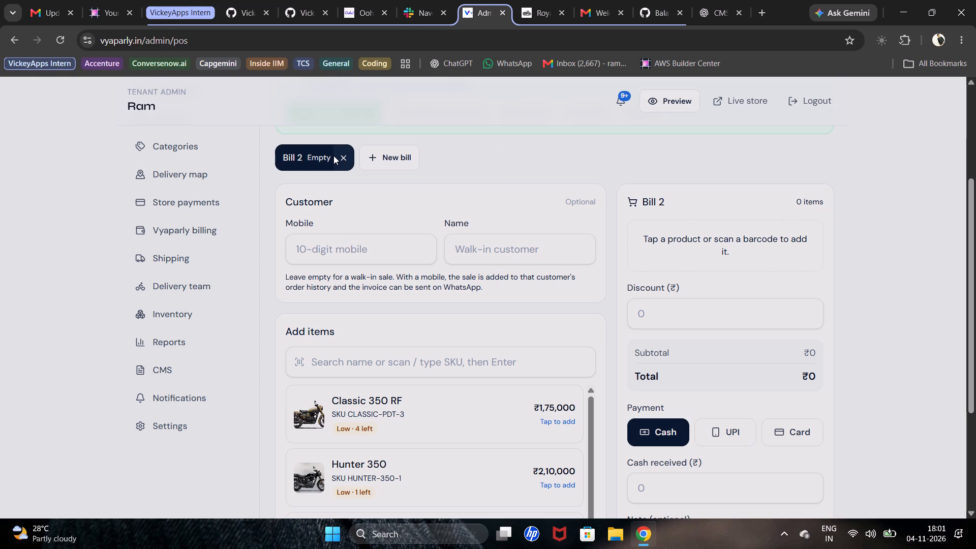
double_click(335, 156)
Go through the customer fields, try the UPI and Card payment options, and select UPI with its optional reference field.
click(391, 253)
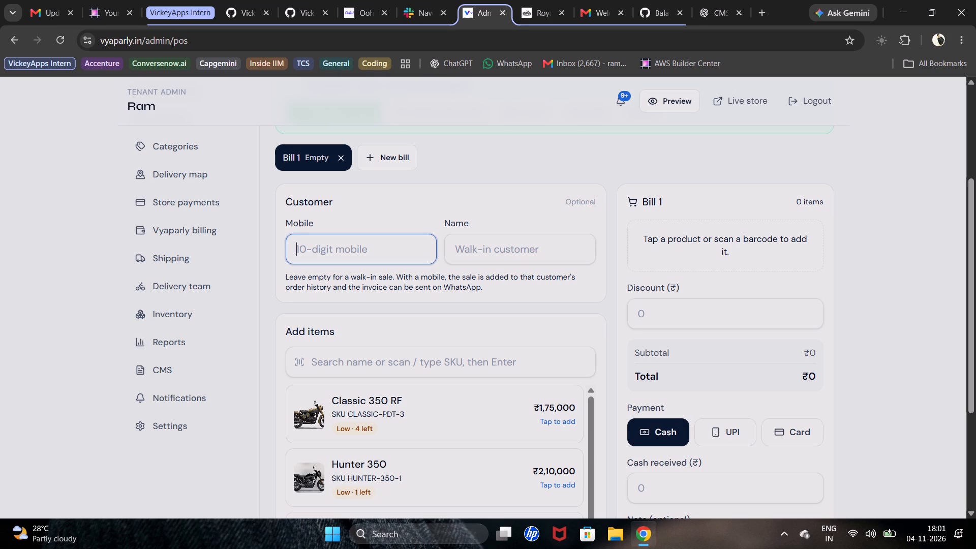
click(506, 249)
scroll(702, 238, down, 5)
scroll(744, 251, down, 4)
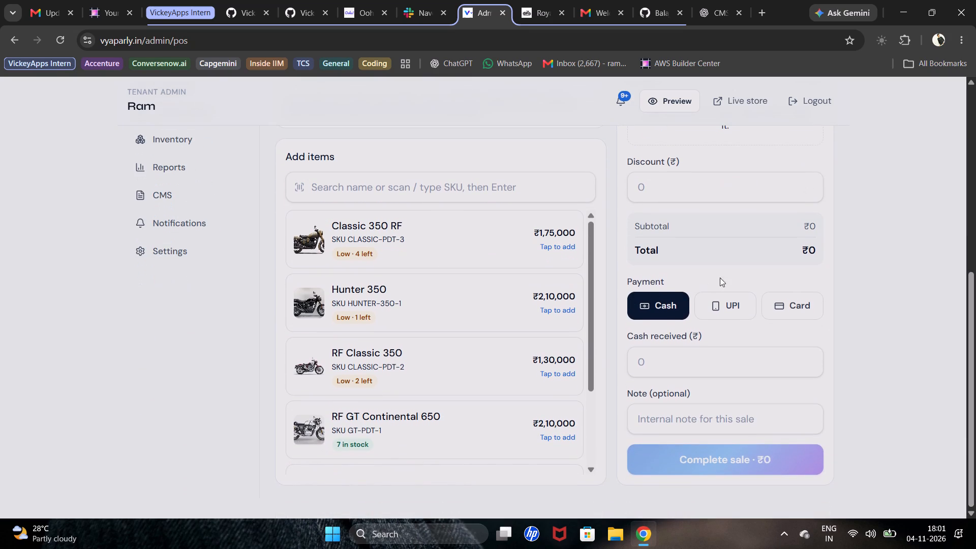
click(734, 295)
scroll(729, 299, down, 3)
click(698, 357)
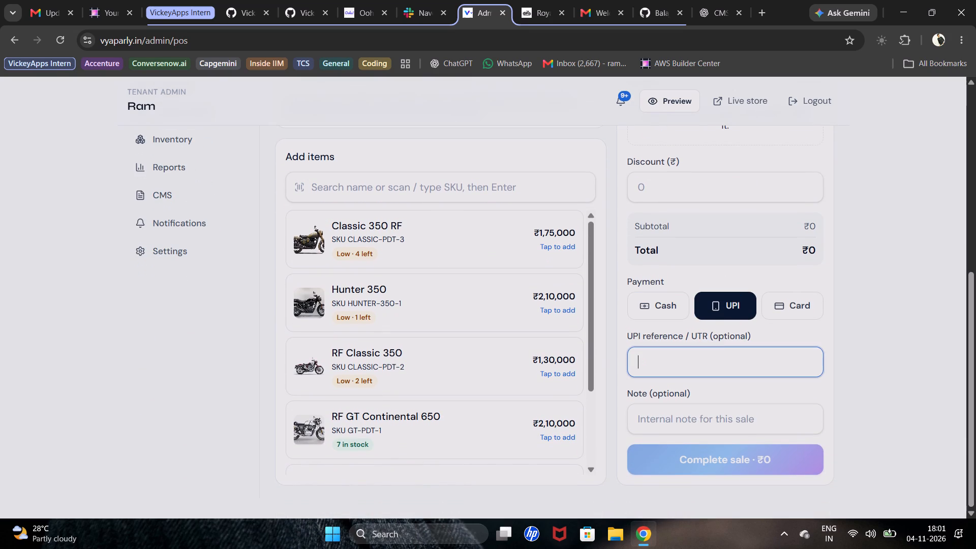
click(787, 300)
click(718, 316)
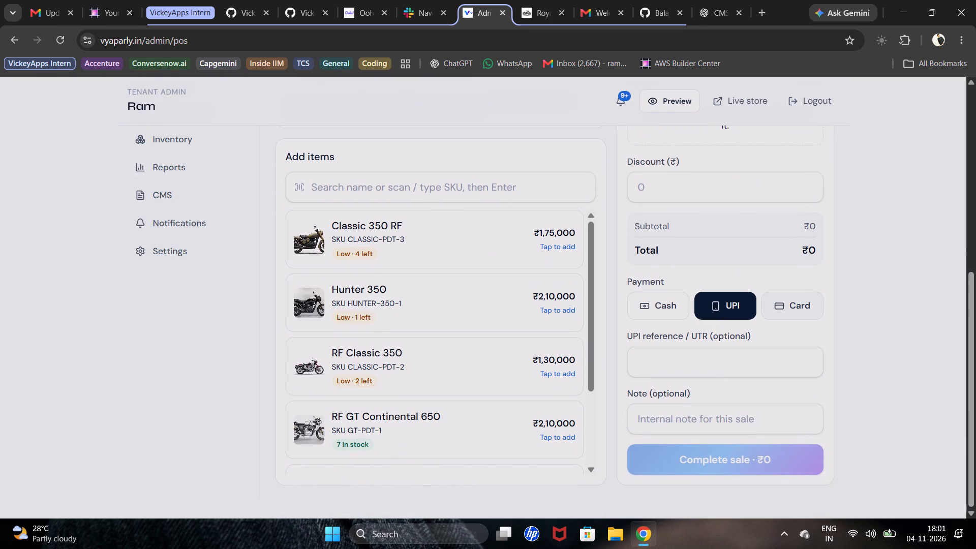
click(720, 380)
click(718, 364)
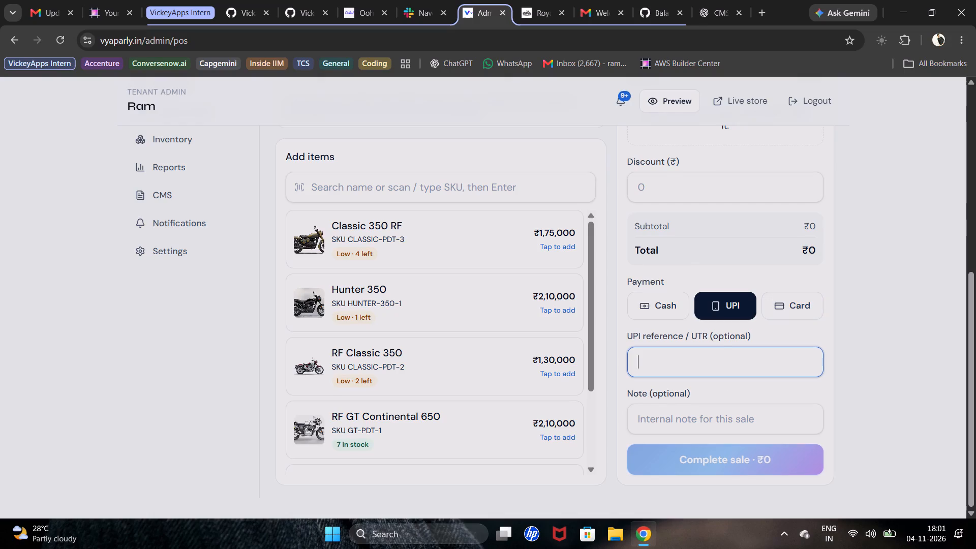
Examine the bill area where tapped or barcode-scanned products are added.
scroll(716, 360, up, 11)
click(767, 309)
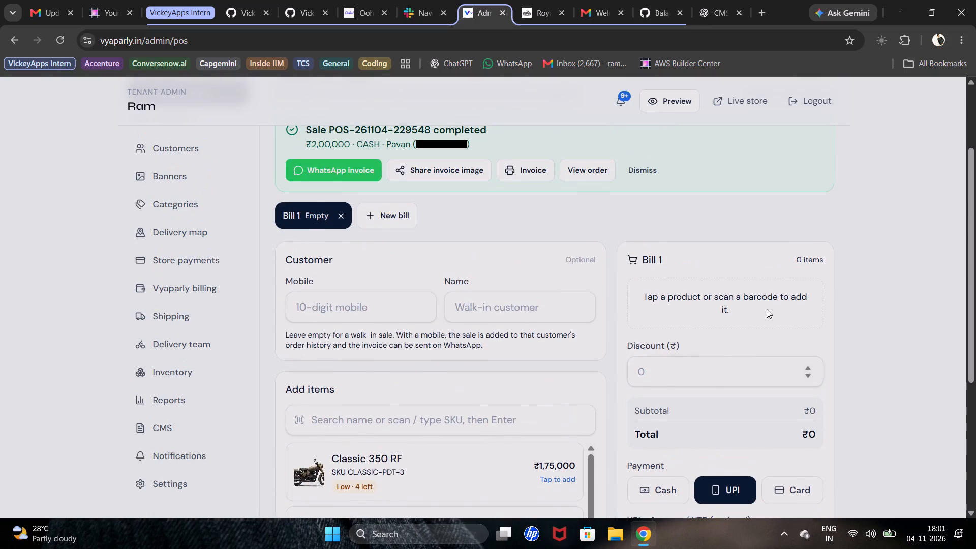
double_click(760, 307)
click(687, 295)
click(758, 306)
click(758, 306)
click(758, 306)
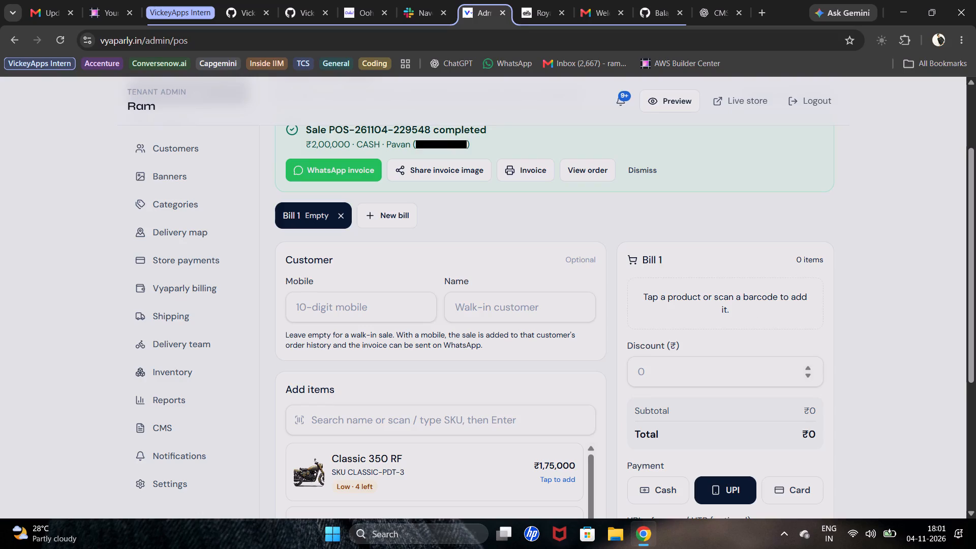
Look through the Add items search and motorcycle list with stock levels, and return to the completed sale's summary.
scroll(607, 411, down, 4)
scroll(487, 453, down, 9)
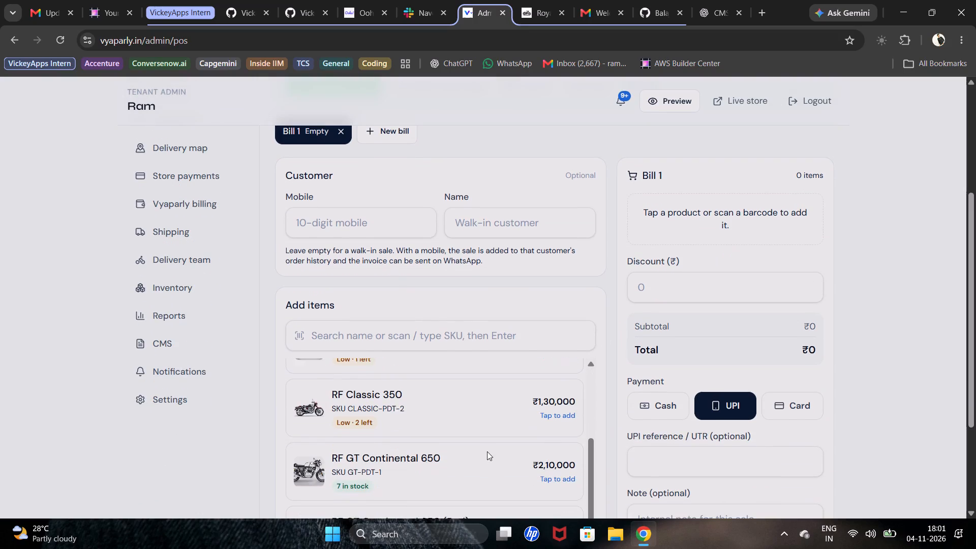
click(438, 342)
scroll(438, 342, down, 10)
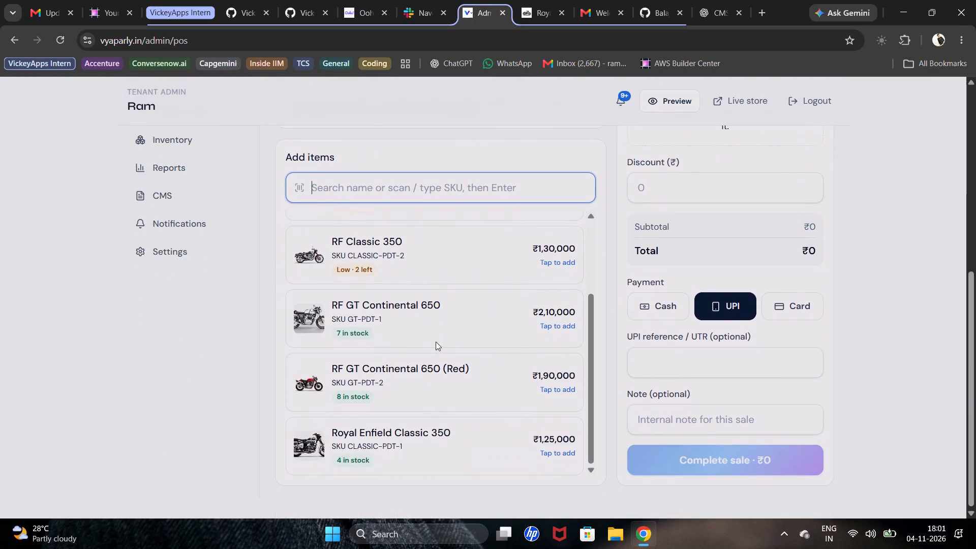
scroll(436, 342, down, 7)
scroll(444, 462, up, 5)
scroll(489, 400, up, 5)
scroll(493, 300, up, 5)
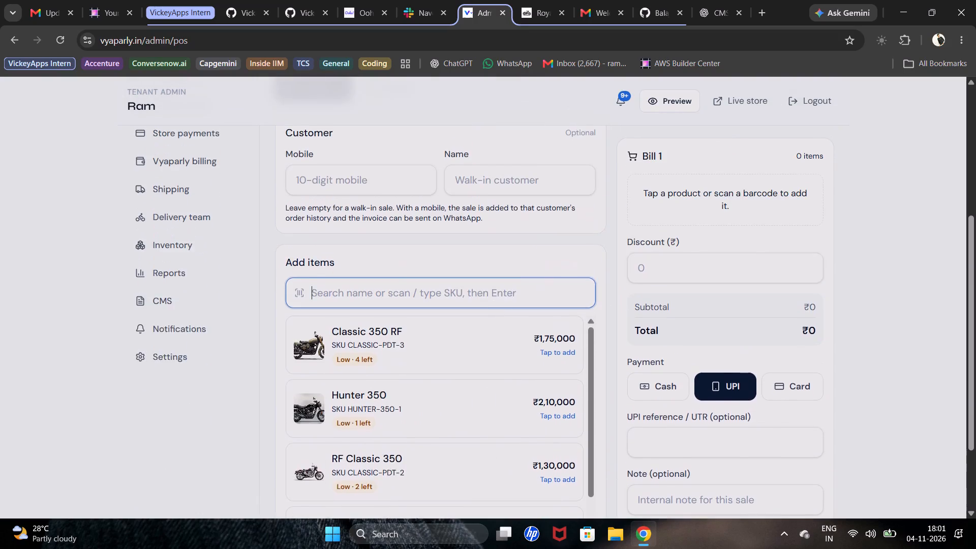
scroll(571, 124, up, 5)
scroll(516, 160, up, 3)
scroll(524, 210, up, 3)
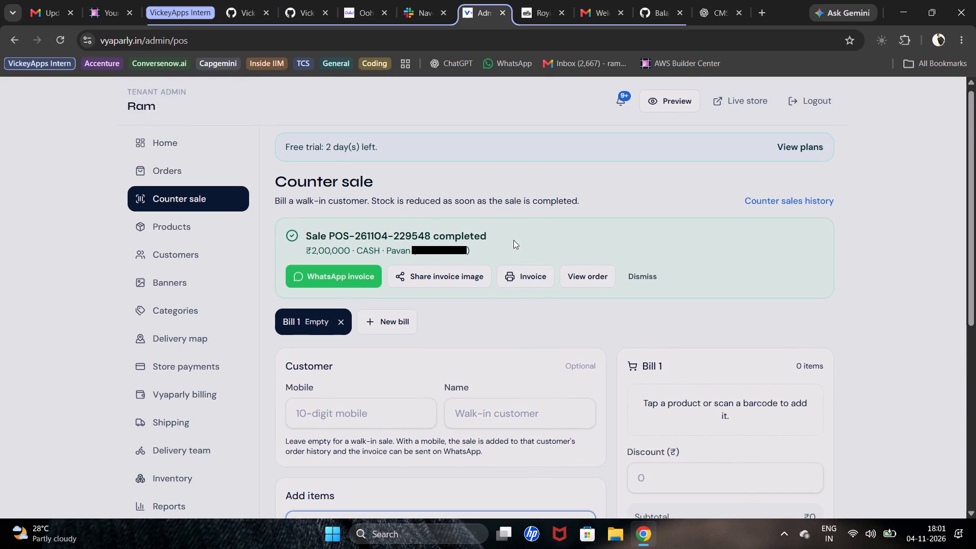
drag(522, 266, 527, 299)
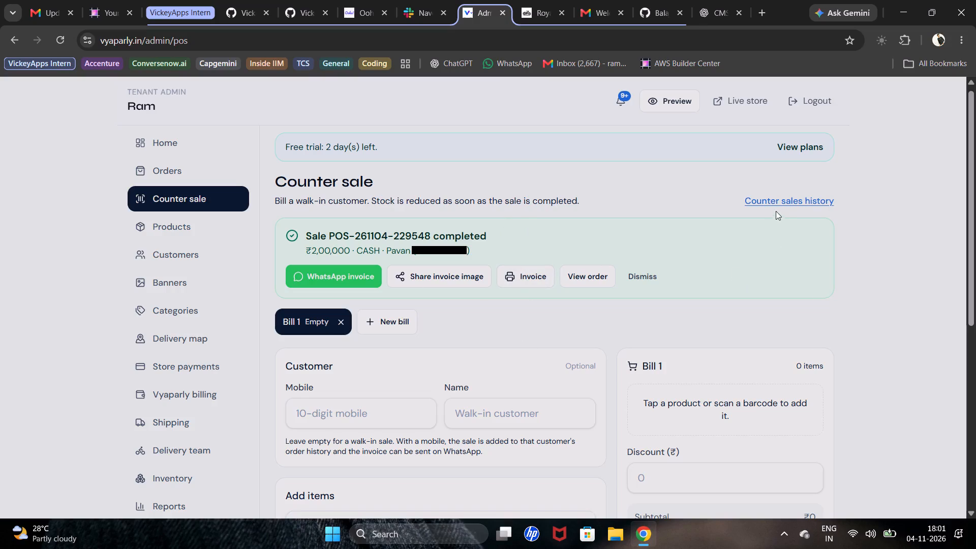
View the counter sales history from the Counter sale page, going back and forth twice, and end on the Counter sale page.
click(774, 196)
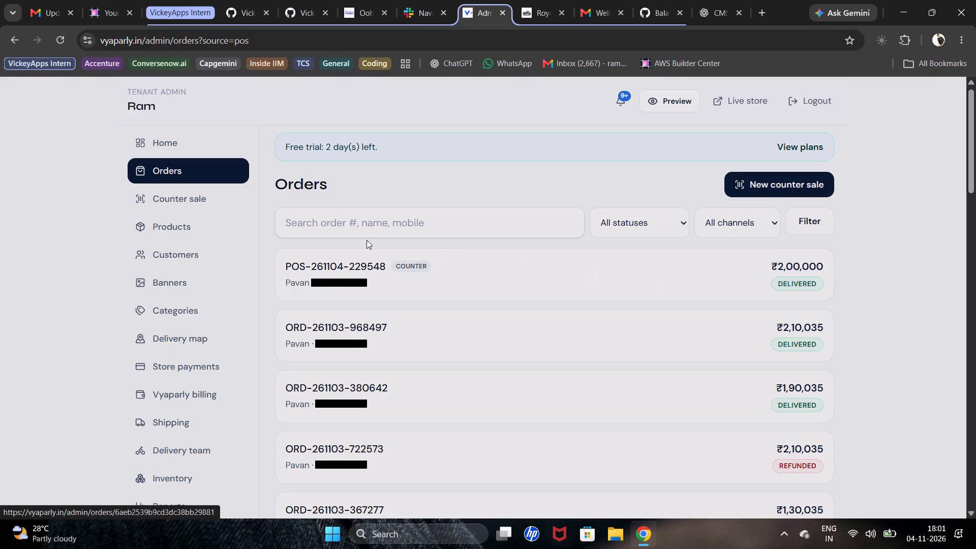
click(222, 206)
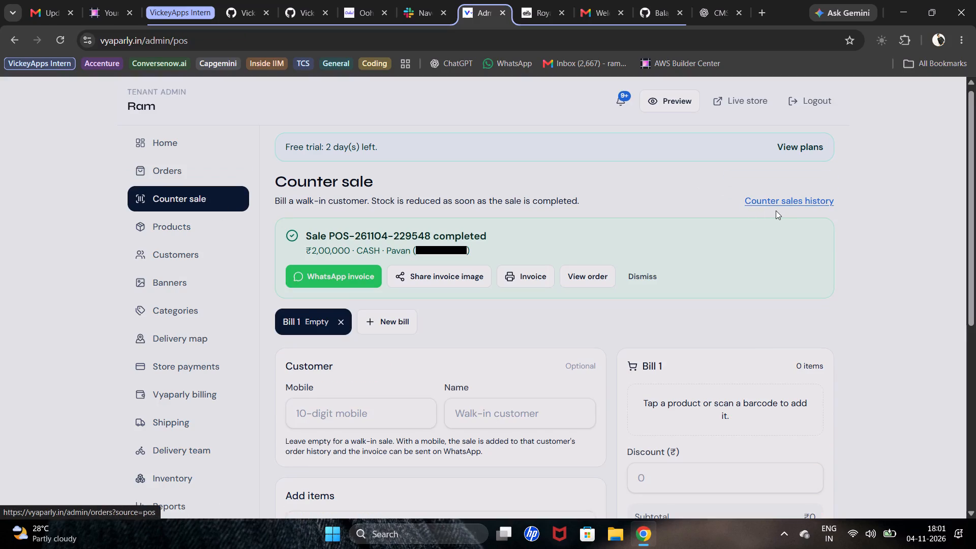
drag(778, 206, 772, 202)
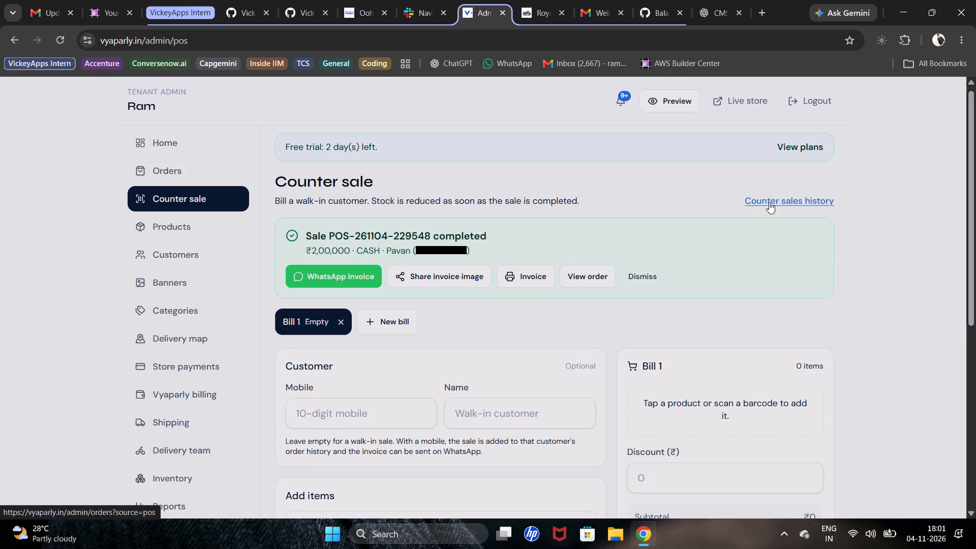
click(769, 202)
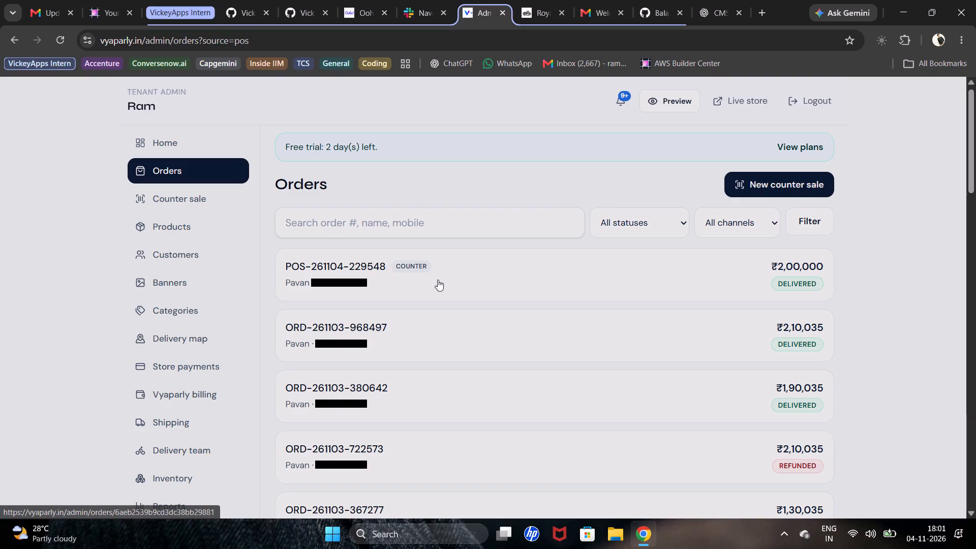
click(794, 187)
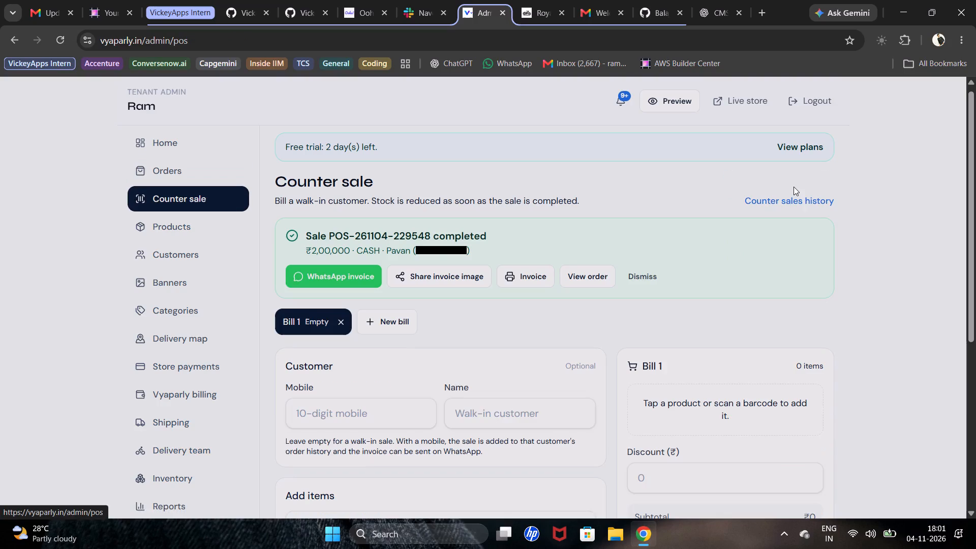
Go from the Counter sale page to the full Orders list.
click(238, 173)
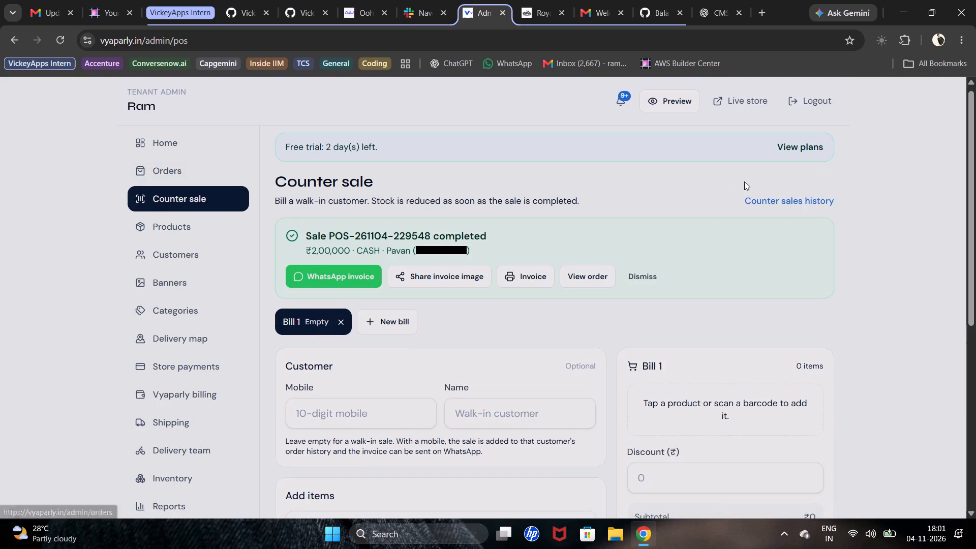
click(206, 158)
click(220, 179)
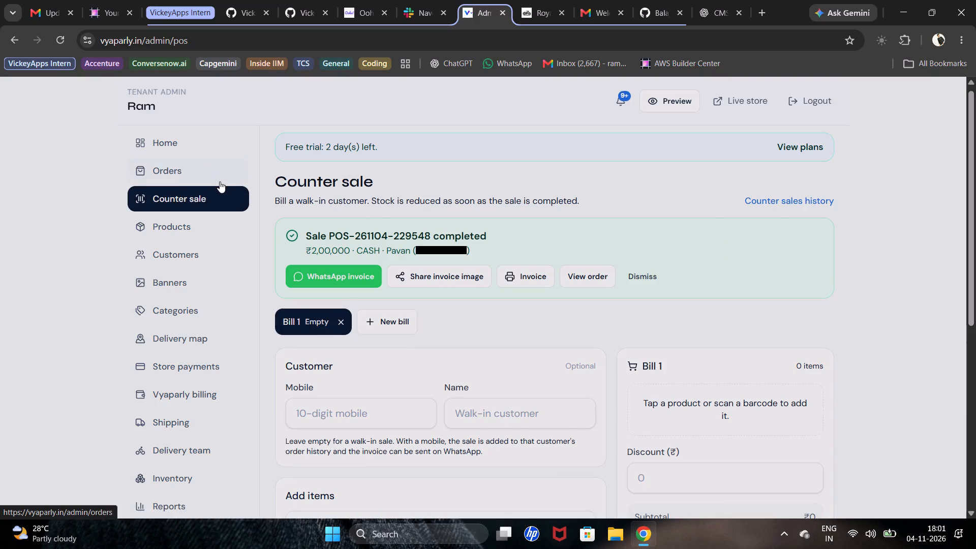
click(220, 181)
drag(220, 184, 220, 189)
double_click(209, 178)
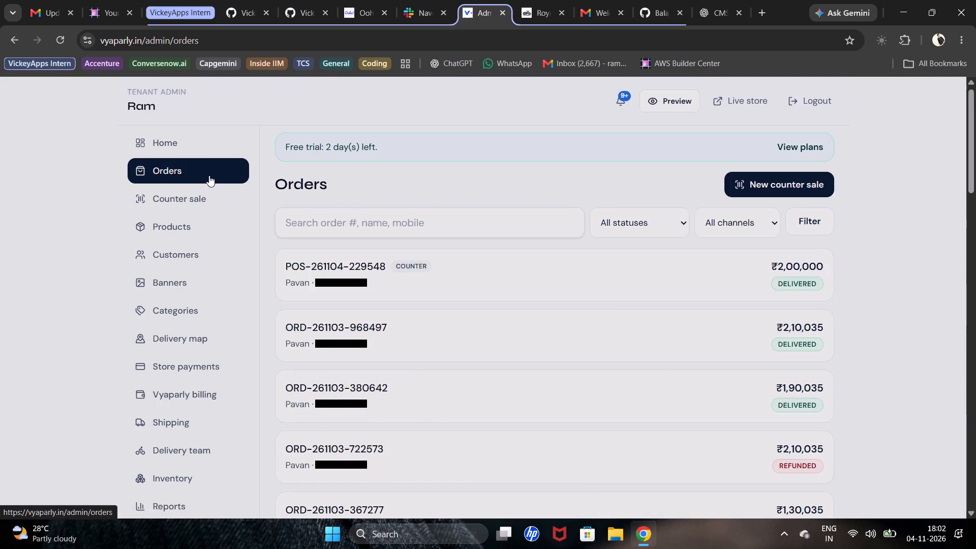
Look at the order list's channel and status filters, and apply the filter with all statuses and all channels.
click(780, 222)
double_click(780, 222)
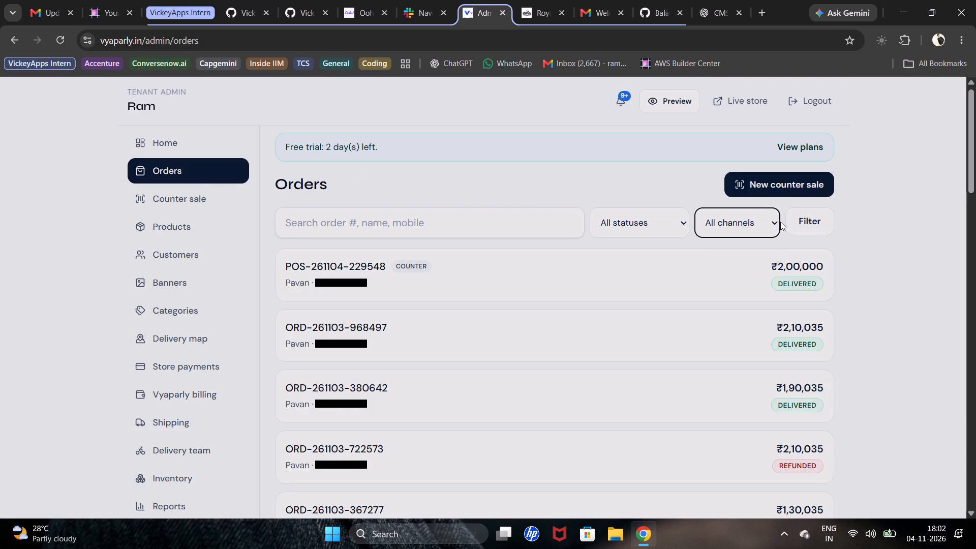
click(780, 222)
click(618, 224)
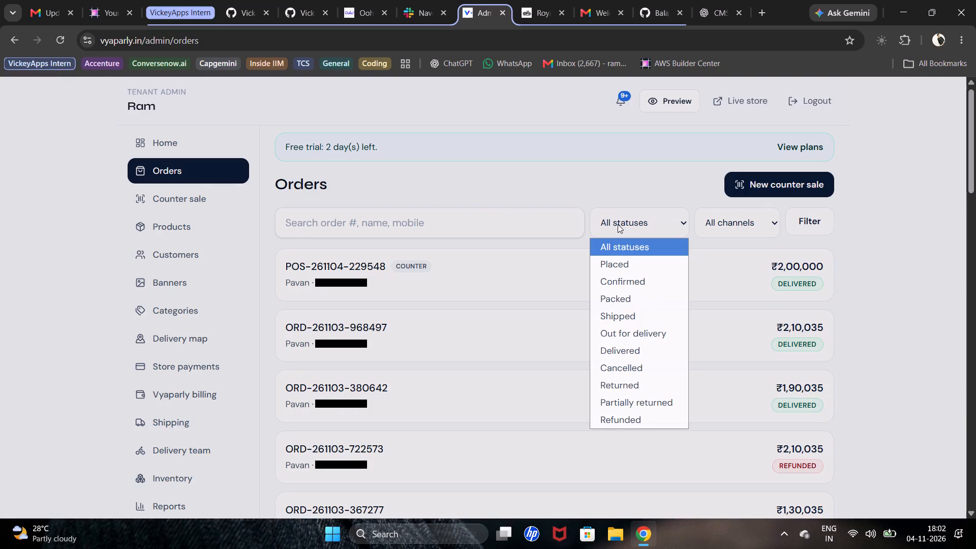
click(618, 224)
click(822, 220)
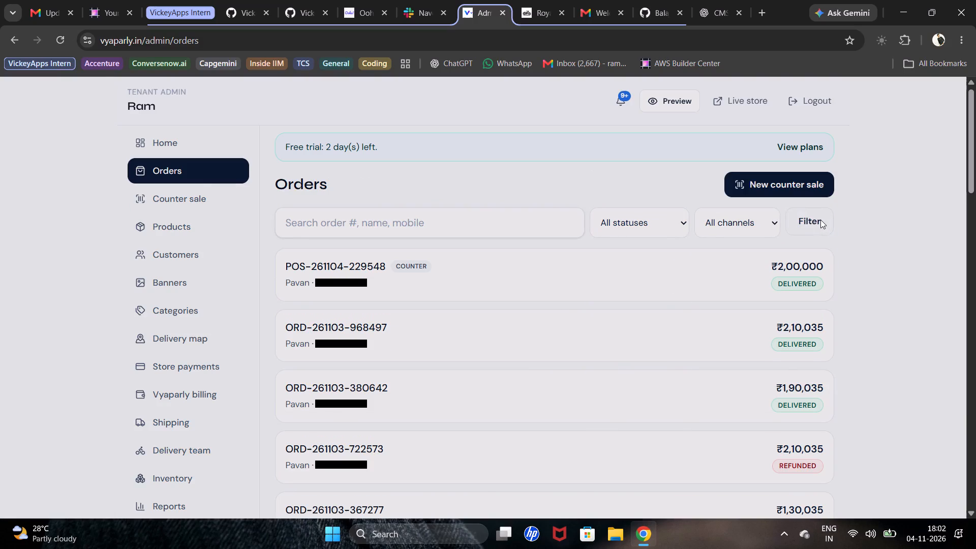
click(820, 220)
click(820, 220)
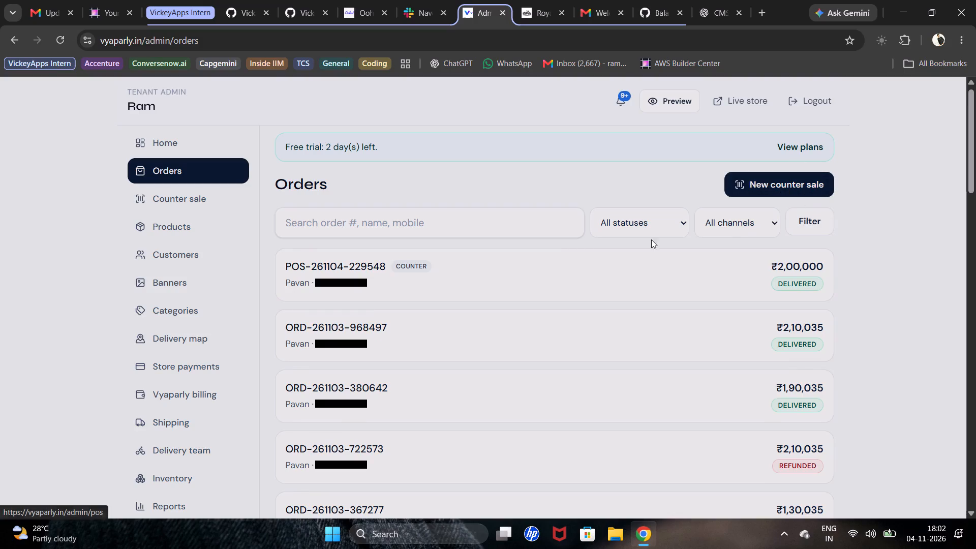
click(591, 246)
click(591, 264)
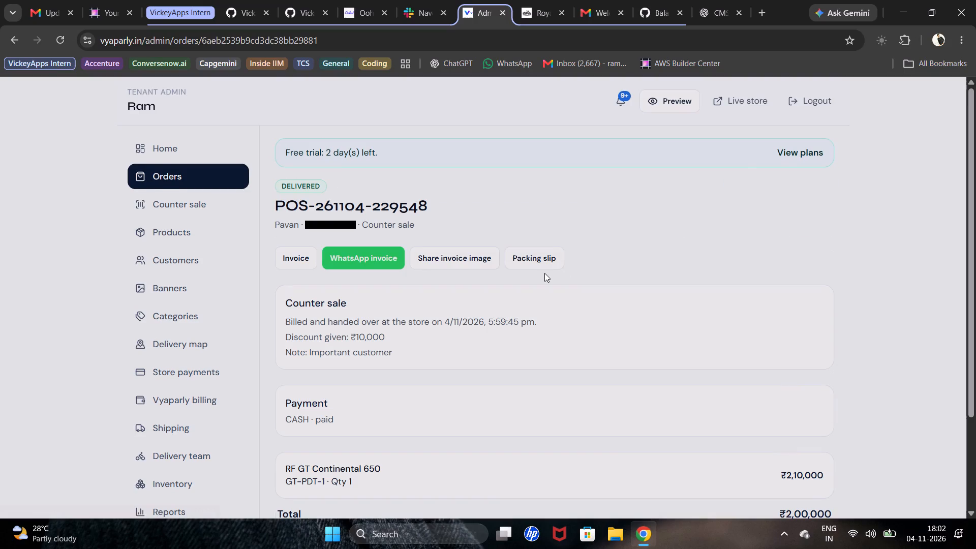
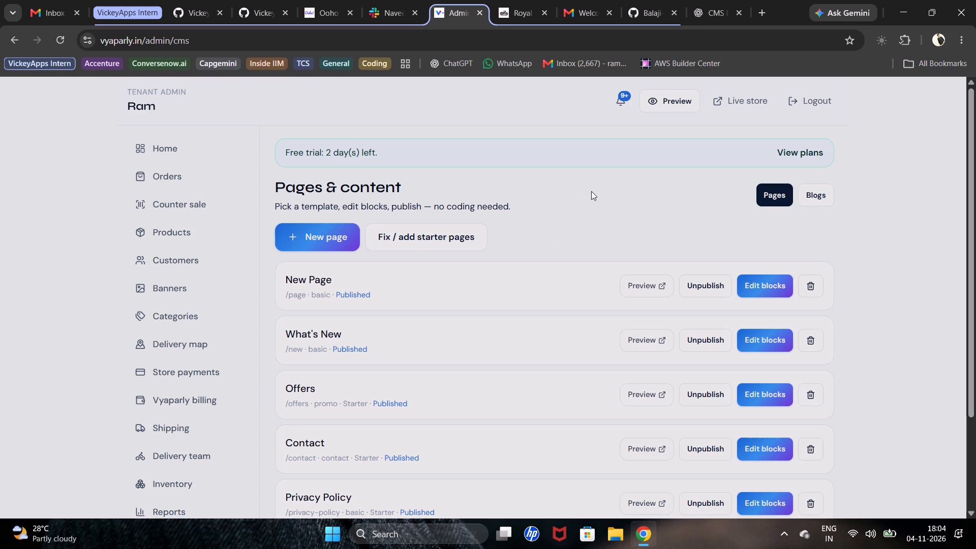
Switch to Notepad and start a new note headed "Issues / Bugs".
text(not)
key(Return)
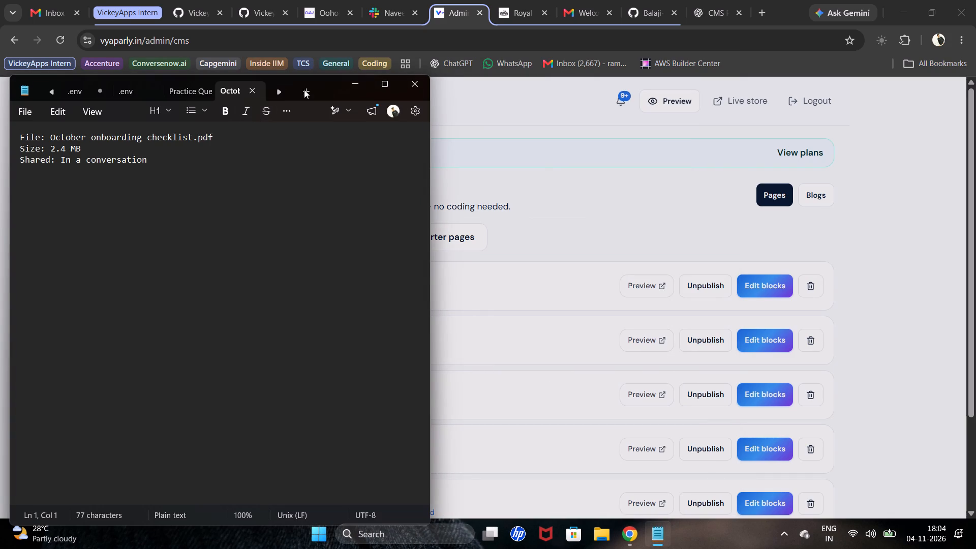
click(312, 91)
click(225, 157)
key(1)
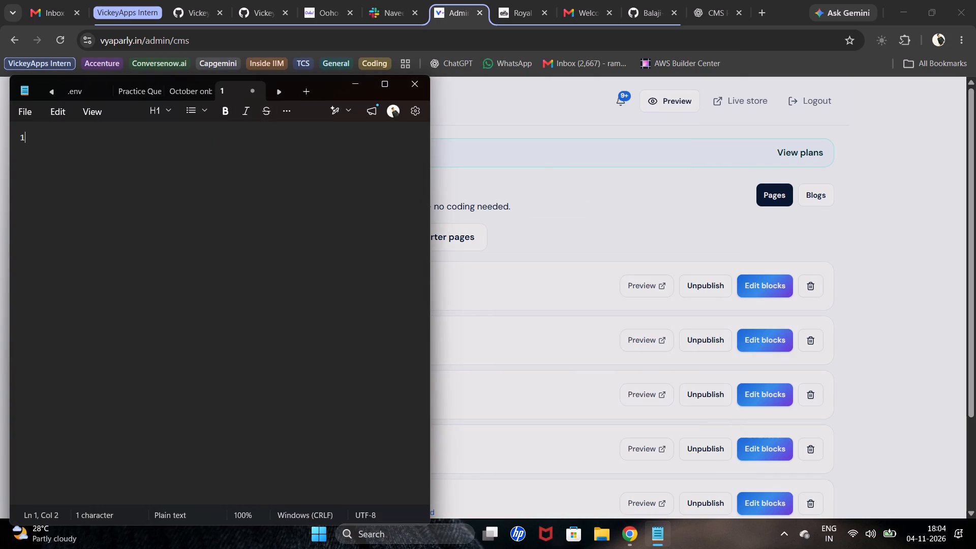
key(BackSpace)
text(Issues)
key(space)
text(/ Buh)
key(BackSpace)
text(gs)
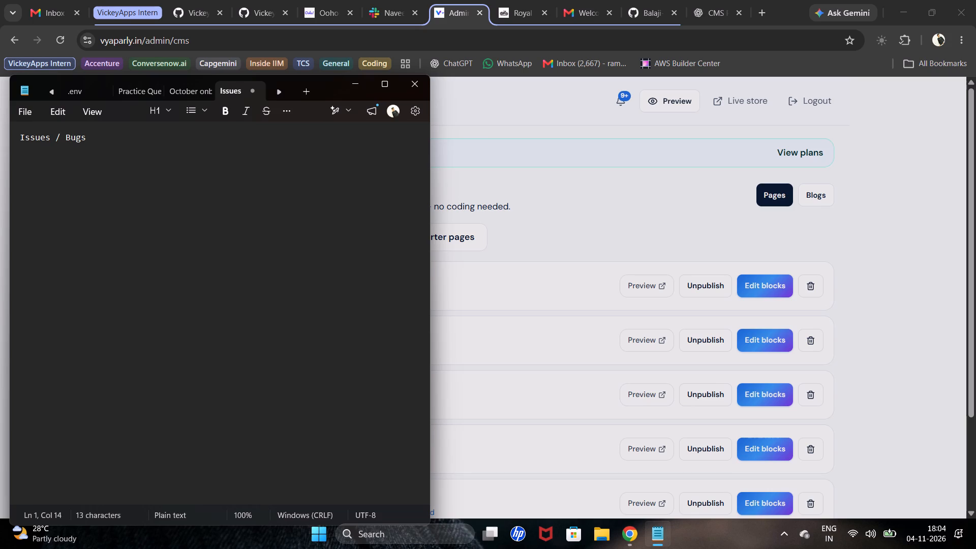
Leave a blank line below the heading and begin a numbered item with "1.".
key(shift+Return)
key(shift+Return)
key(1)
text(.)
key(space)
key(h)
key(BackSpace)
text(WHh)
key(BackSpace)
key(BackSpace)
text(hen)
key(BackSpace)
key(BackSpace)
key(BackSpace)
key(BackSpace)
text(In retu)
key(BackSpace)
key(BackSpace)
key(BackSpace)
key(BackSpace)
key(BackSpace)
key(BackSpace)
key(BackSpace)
Write "While returning the product" as the opening words of item 1.
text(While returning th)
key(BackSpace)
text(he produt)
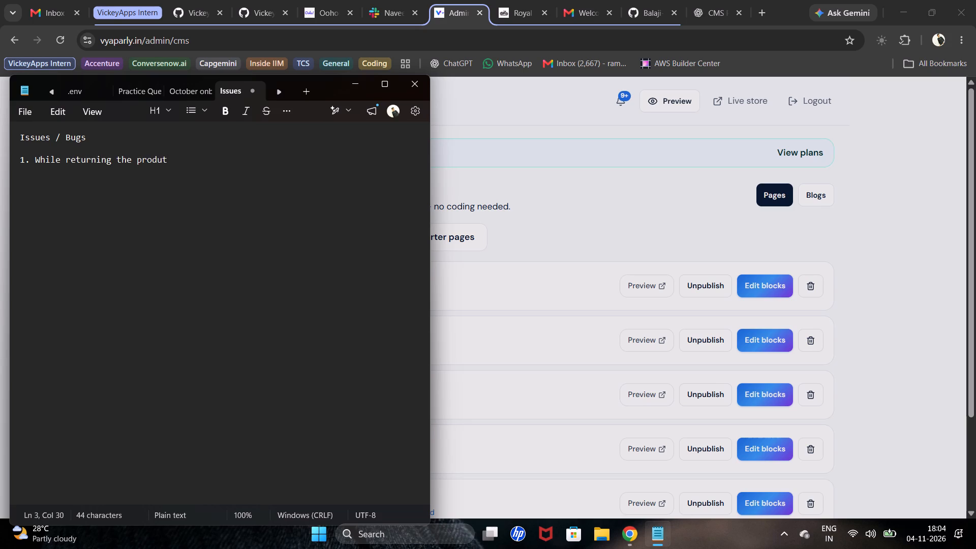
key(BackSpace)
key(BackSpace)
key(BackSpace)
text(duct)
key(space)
Move the Notepad window towards the middle of the screen, over the Pages & content page.
drag(319, 88, 624, 468)
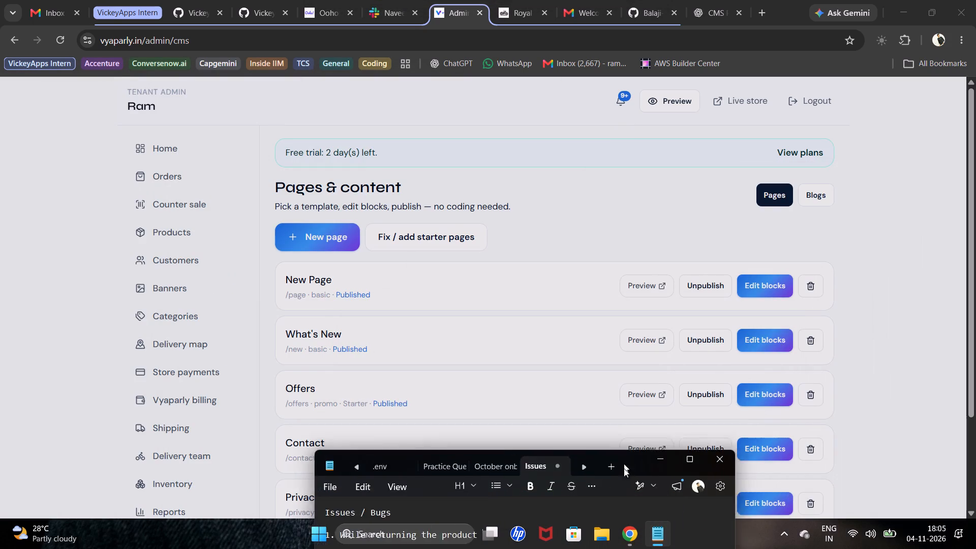
drag(624, 468, 506, 134)
Continue item 1 with "in store" in lowercase after the word "product".
click(394, 238)
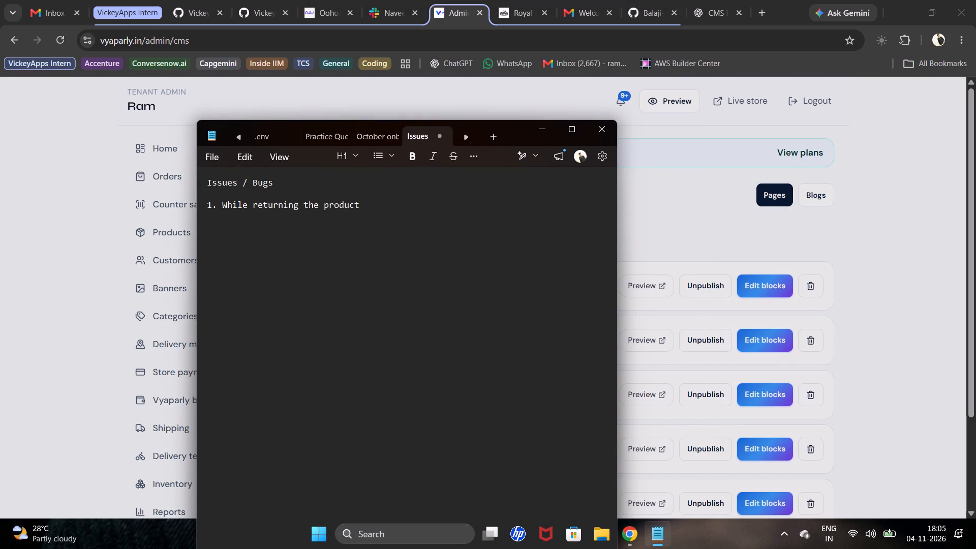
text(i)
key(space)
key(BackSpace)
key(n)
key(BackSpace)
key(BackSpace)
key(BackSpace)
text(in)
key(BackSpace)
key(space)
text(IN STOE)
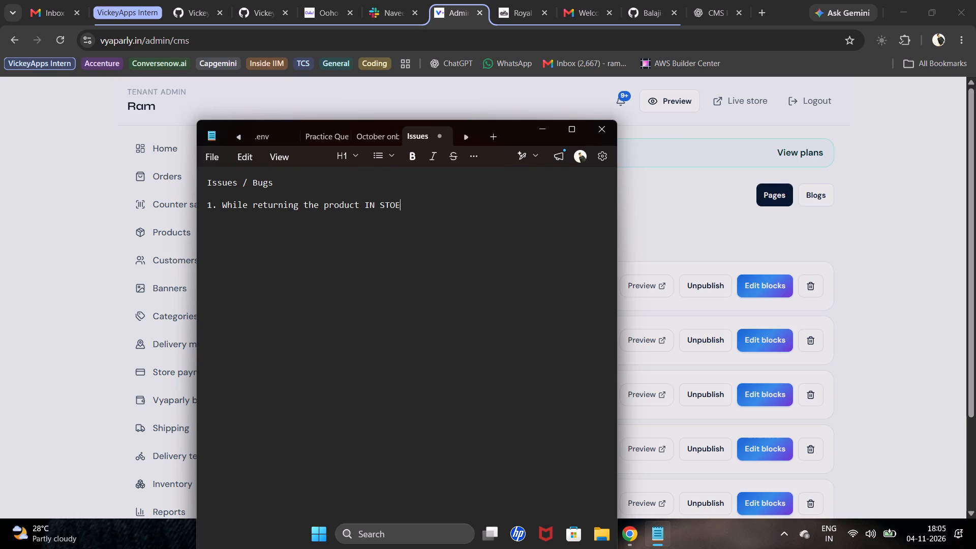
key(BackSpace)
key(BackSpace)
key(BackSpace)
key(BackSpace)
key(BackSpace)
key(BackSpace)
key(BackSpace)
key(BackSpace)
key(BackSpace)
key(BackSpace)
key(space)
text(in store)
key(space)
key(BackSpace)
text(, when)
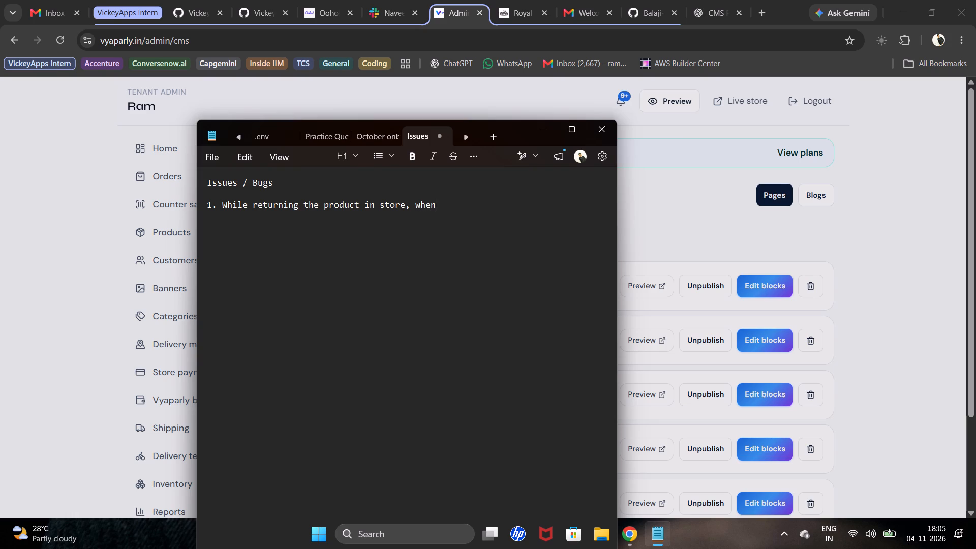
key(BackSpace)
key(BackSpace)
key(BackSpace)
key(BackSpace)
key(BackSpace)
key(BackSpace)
Replace the word "While" at the start of item 1 with "After".
double_click(237, 206)
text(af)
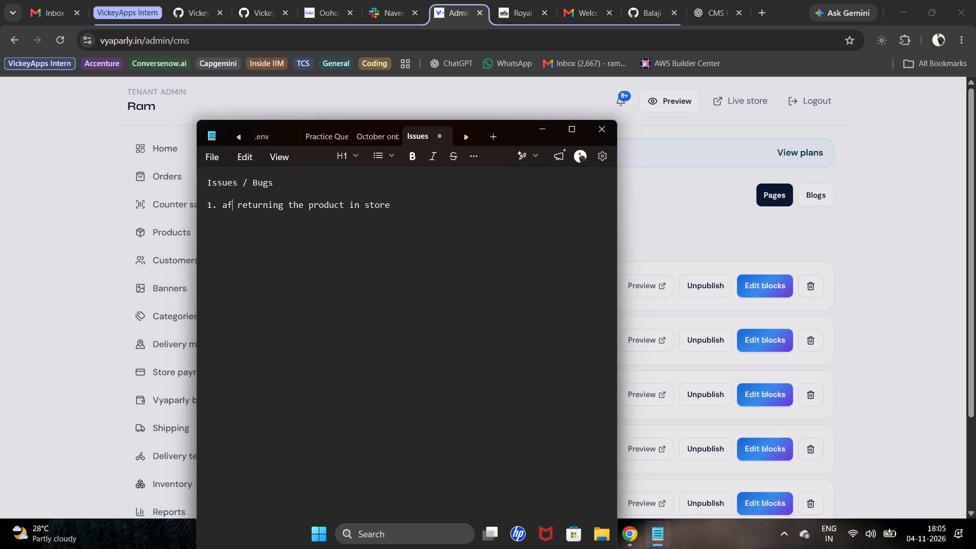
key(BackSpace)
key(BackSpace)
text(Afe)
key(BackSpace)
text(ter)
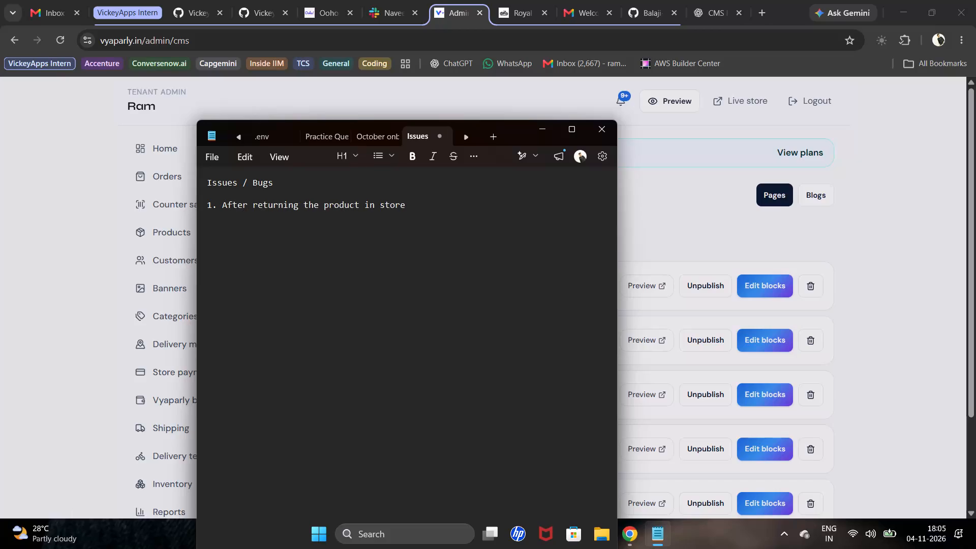
Replace the word "the" before "product" in item 1 with "a".
click(299, 206)
click(300, 206)
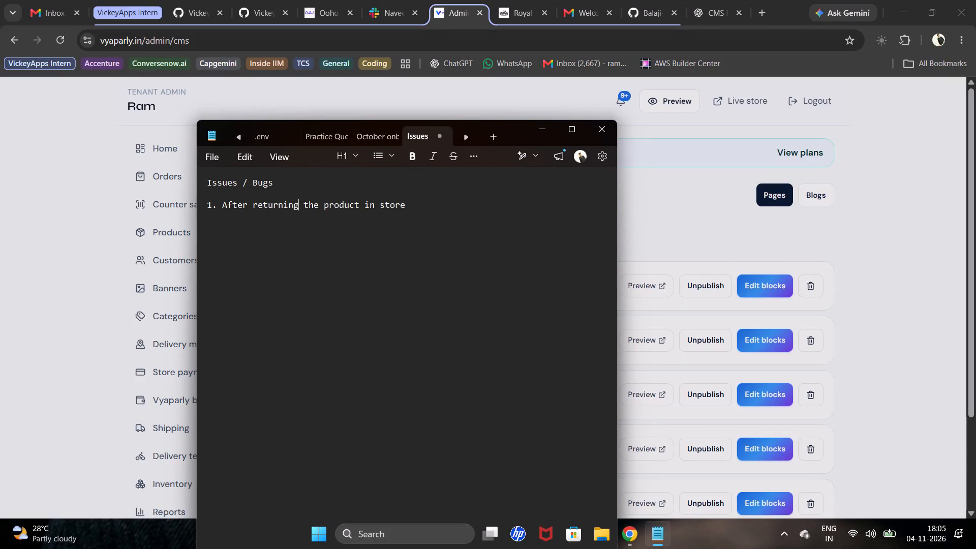
double_click(308, 204)
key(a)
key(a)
Append ", If that product was fine and the admin click reject" to the end of item 1.
click(414, 215)
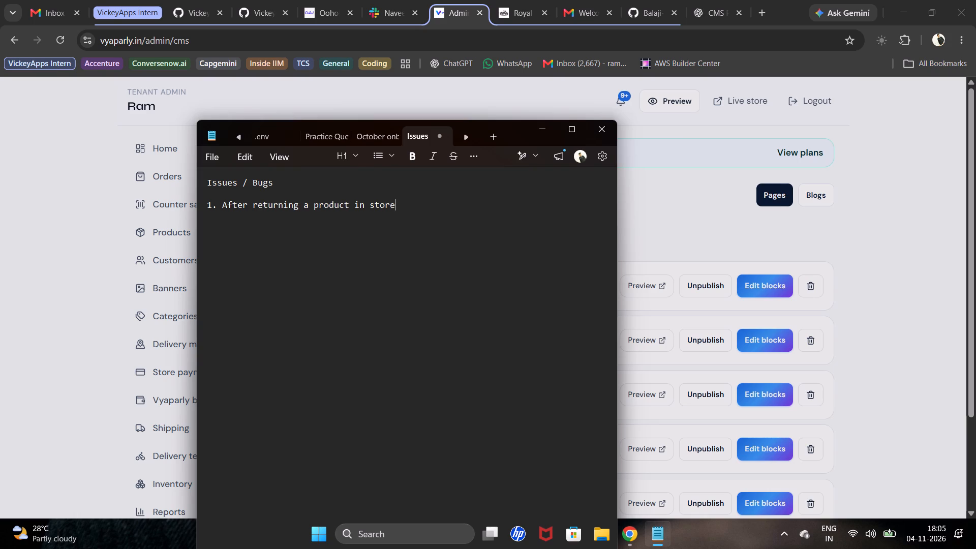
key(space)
key(BackSpace)
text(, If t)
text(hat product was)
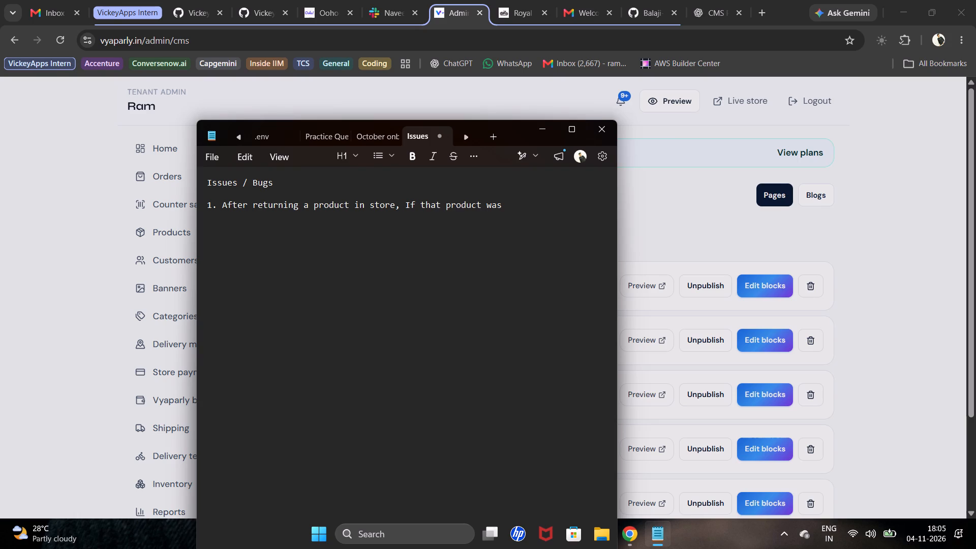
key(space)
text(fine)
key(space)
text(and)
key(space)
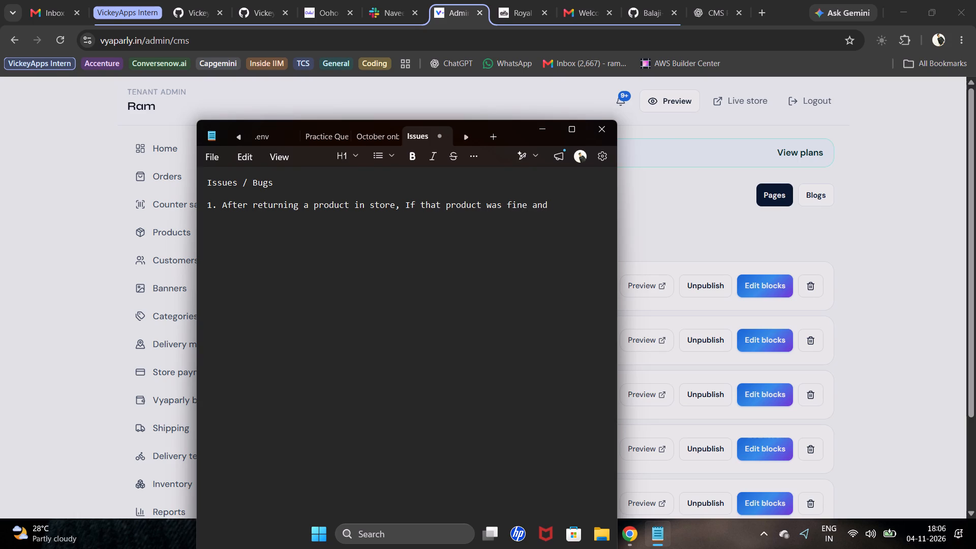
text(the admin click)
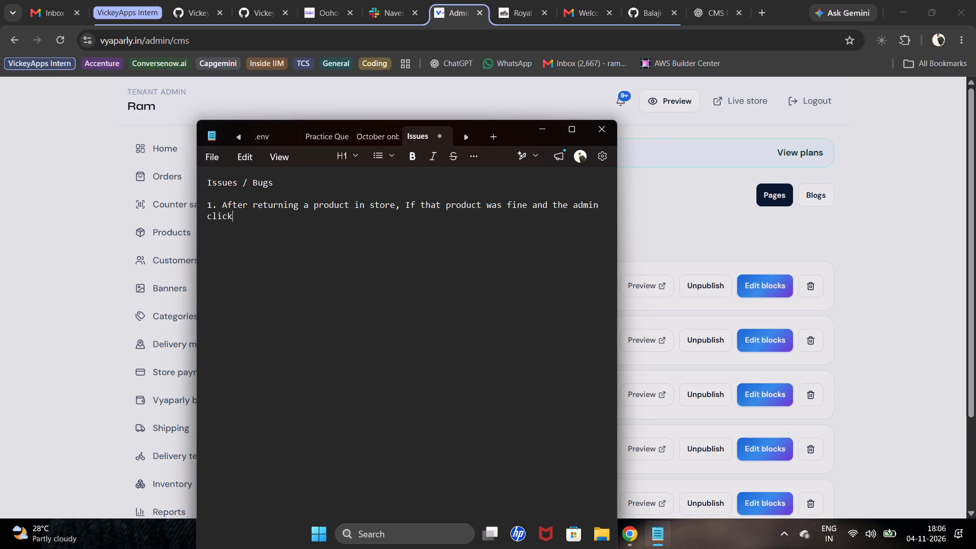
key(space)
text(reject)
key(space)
Open a parenthesis after "reject" and add the reason "because of no issues with product and".
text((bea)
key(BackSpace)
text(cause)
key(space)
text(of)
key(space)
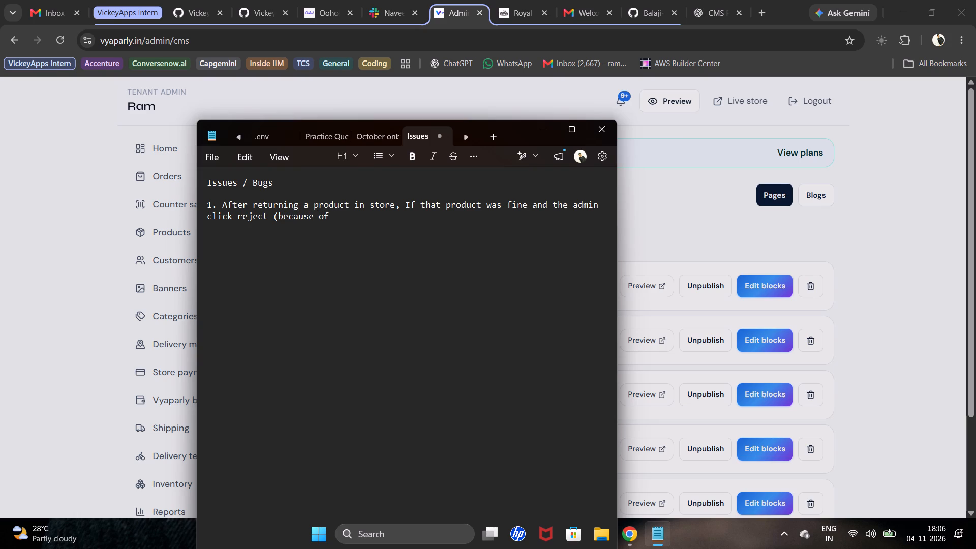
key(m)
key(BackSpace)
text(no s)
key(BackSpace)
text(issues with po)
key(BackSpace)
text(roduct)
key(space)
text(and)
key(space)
Complete the parenthetical reason in item 1 with "the product is completely fine)".
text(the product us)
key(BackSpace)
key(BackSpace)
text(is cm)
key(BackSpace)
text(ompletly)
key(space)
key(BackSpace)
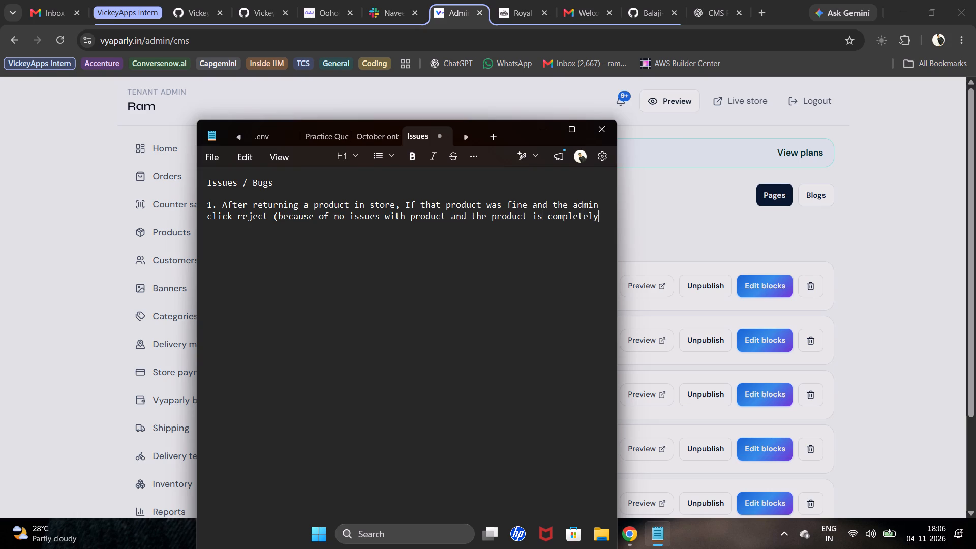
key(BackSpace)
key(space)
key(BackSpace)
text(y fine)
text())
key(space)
Append "then, the product has to deliver back" to the end of item 1.
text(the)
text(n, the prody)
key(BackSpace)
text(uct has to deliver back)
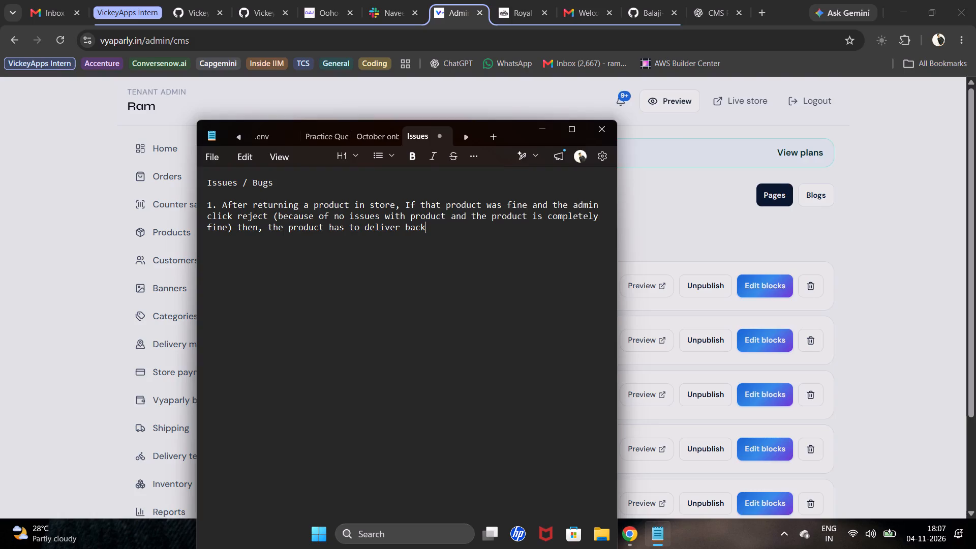
Switch to Chrome, open Hunter 350 from the storefront's product catalogue and start a buy-now checkout for it.
click(509, 0)
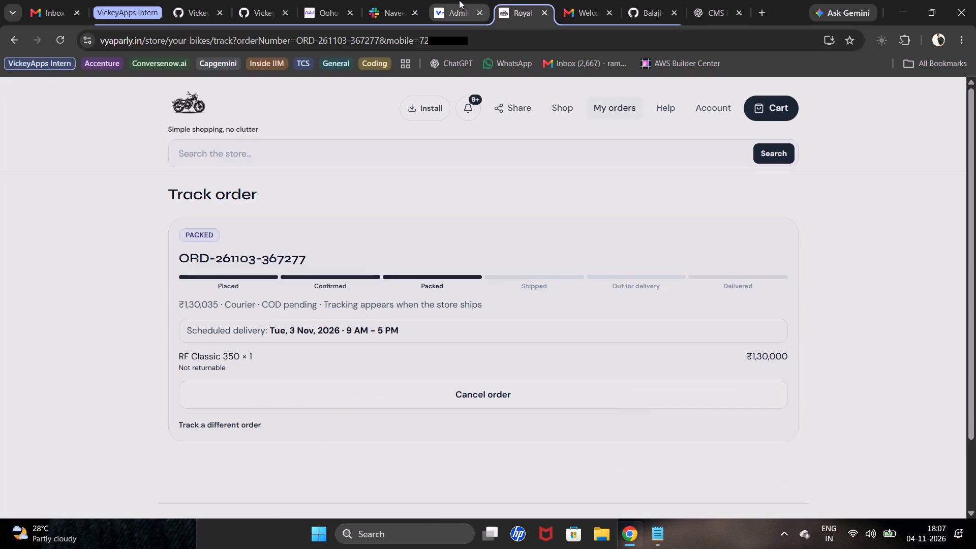
click(459, 0)
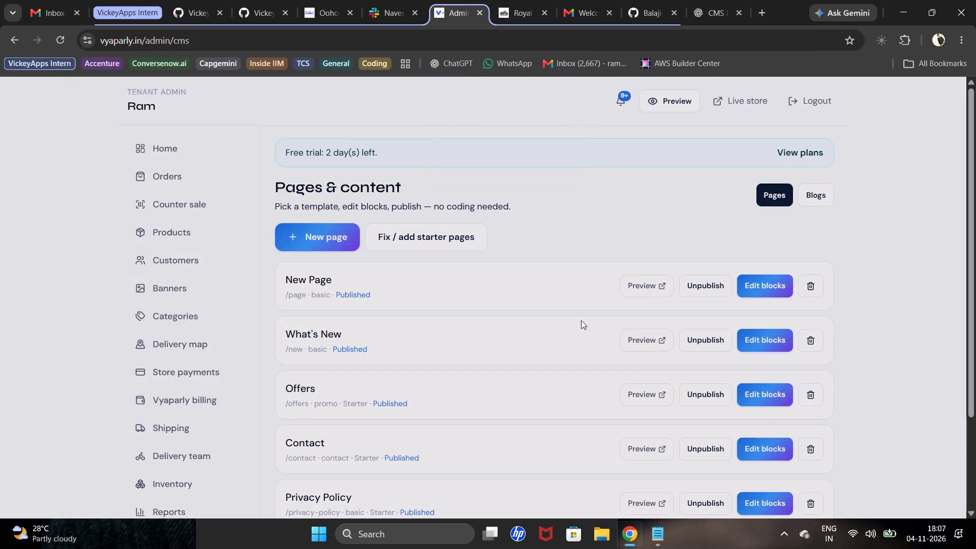
click(514, 0)
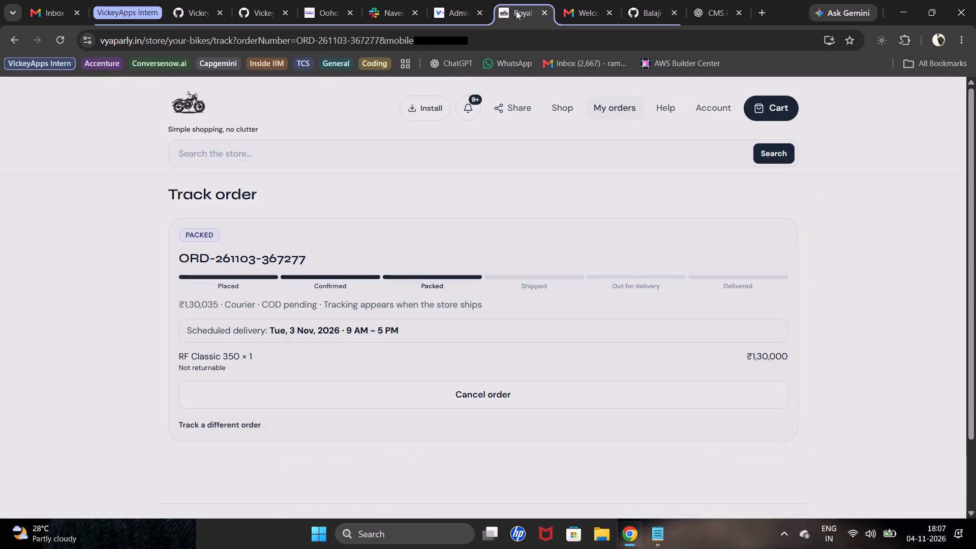
click(445, 0)
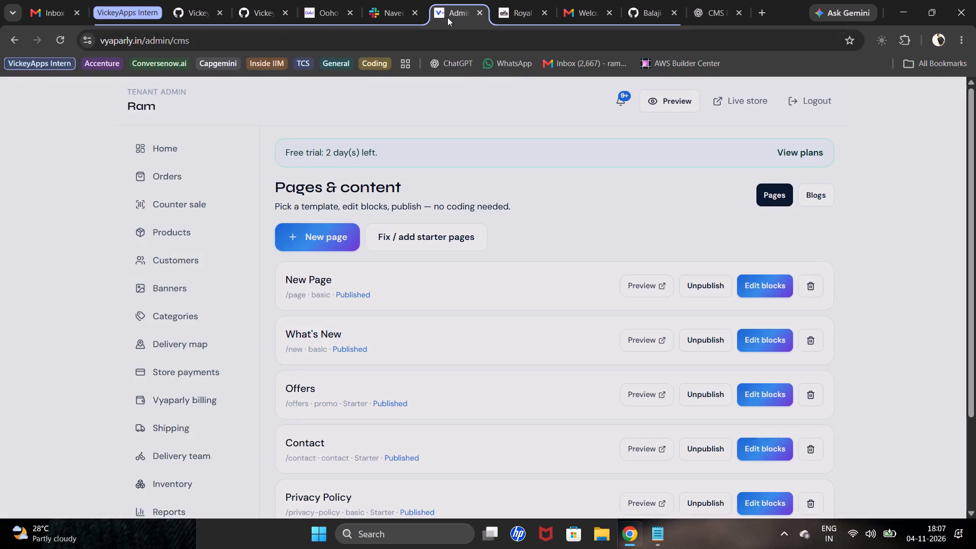
click(501, 2)
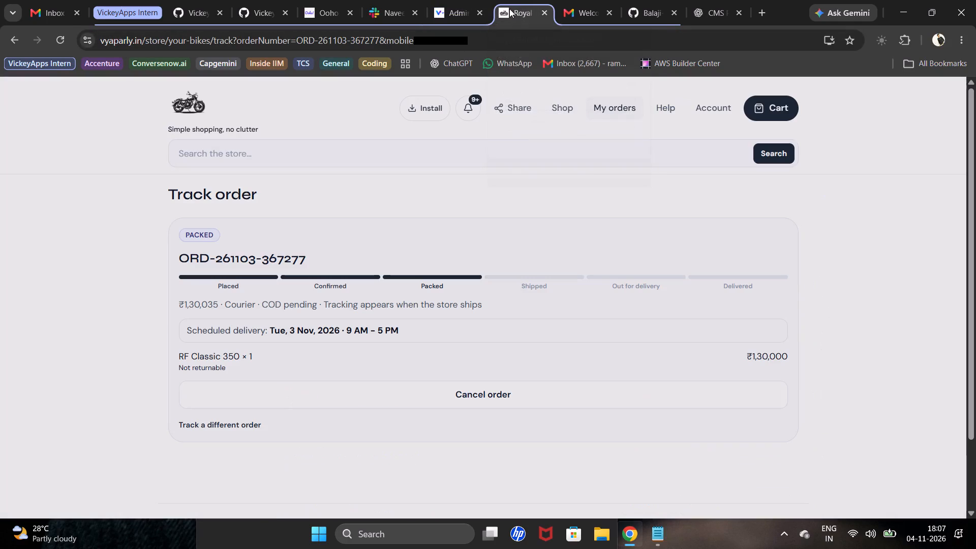
click(554, 115)
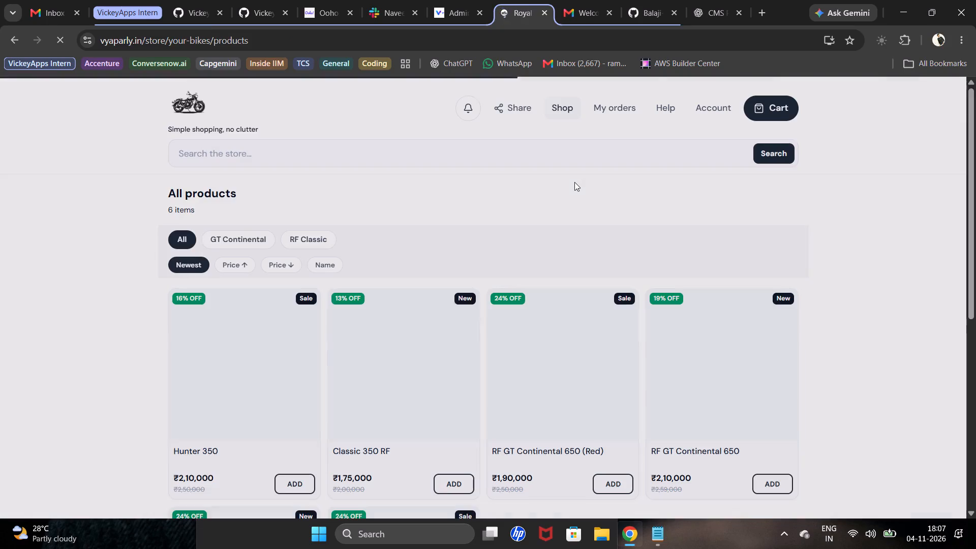
scroll(574, 202, down, 5)
scroll(481, 382, down, 1)
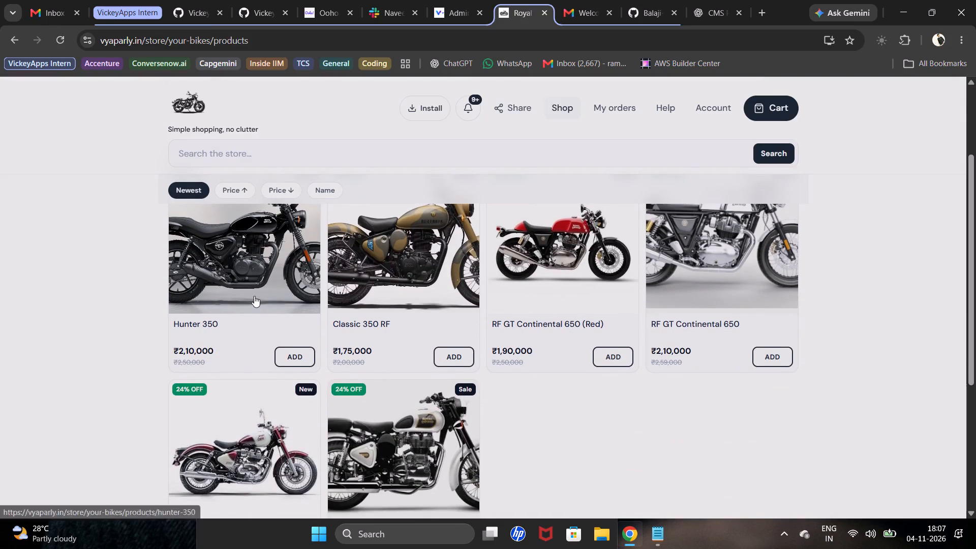
click(274, 364)
click(261, 360)
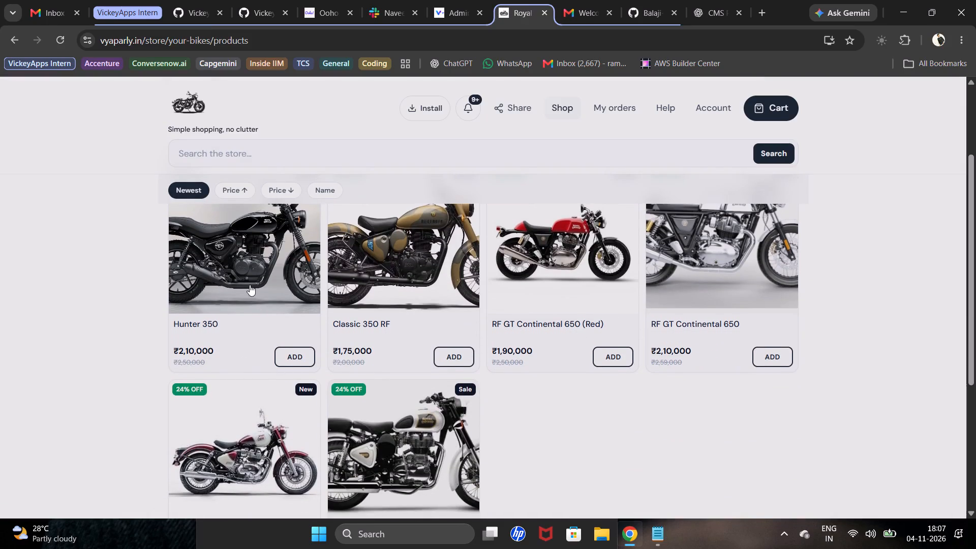
click(250, 283)
scroll(470, 326, down, 3)
click(592, 325)
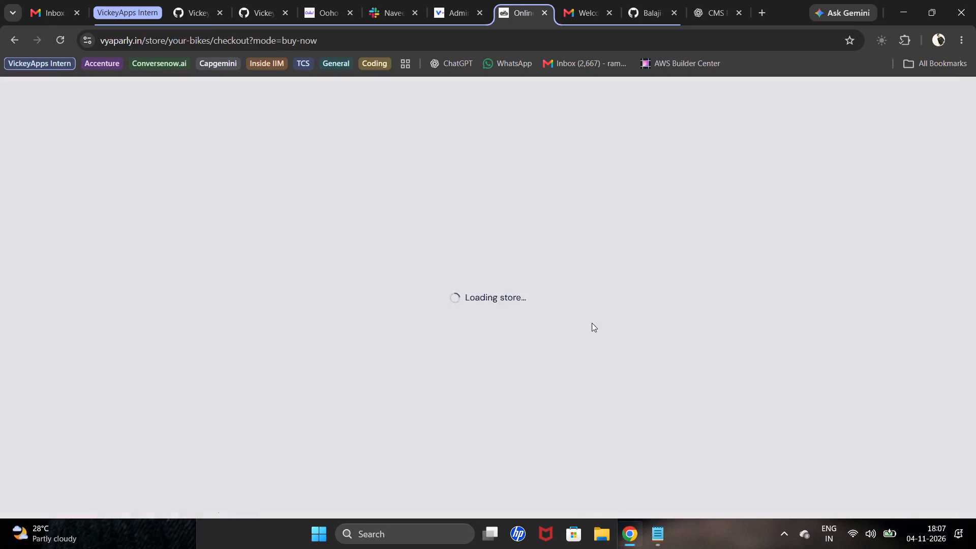
Place the Hunter 350 order with the default saved address, Cash on Delivery and no scheduled delivery.
scroll(479, 291, down, 12)
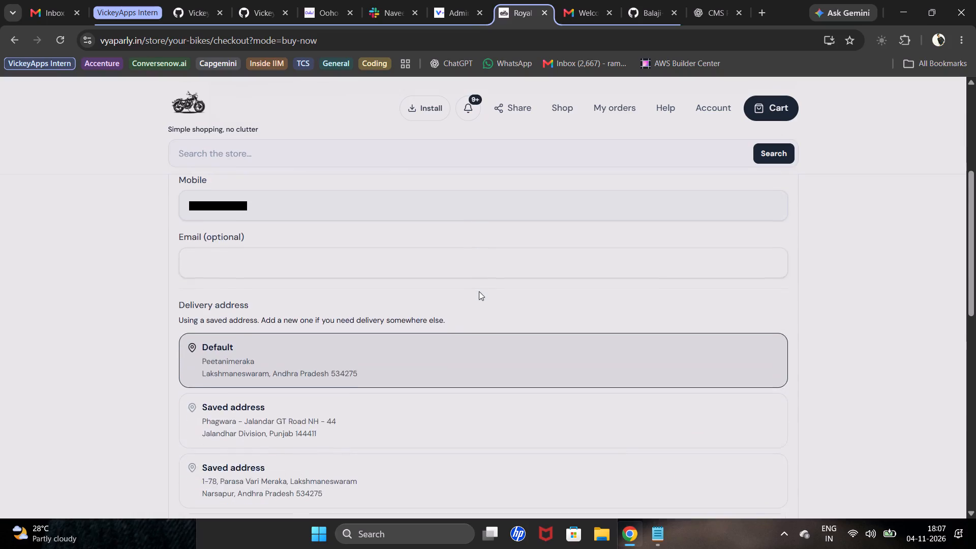
scroll(454, 313, down, 20)
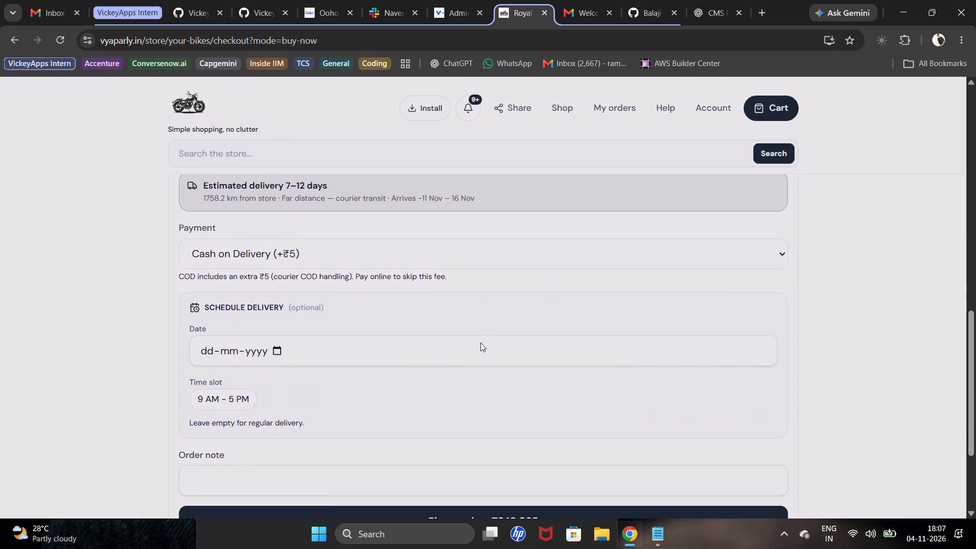
scroll(485, 338, down, 5)
scroll(385, 280, down, 5)
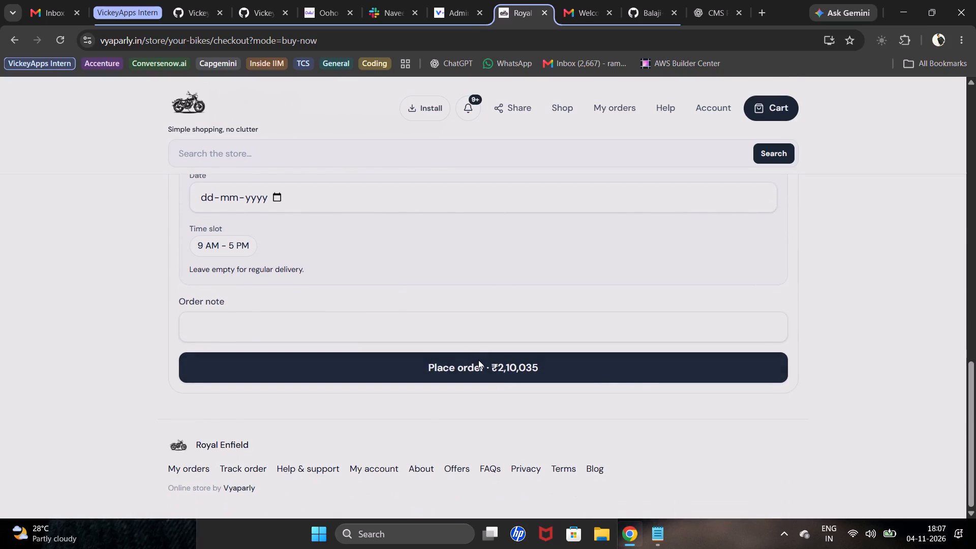
click(478, 360)
Open the details of the newly placed Hunter 350 order in the tenant admin's orders.
click(452, 0)
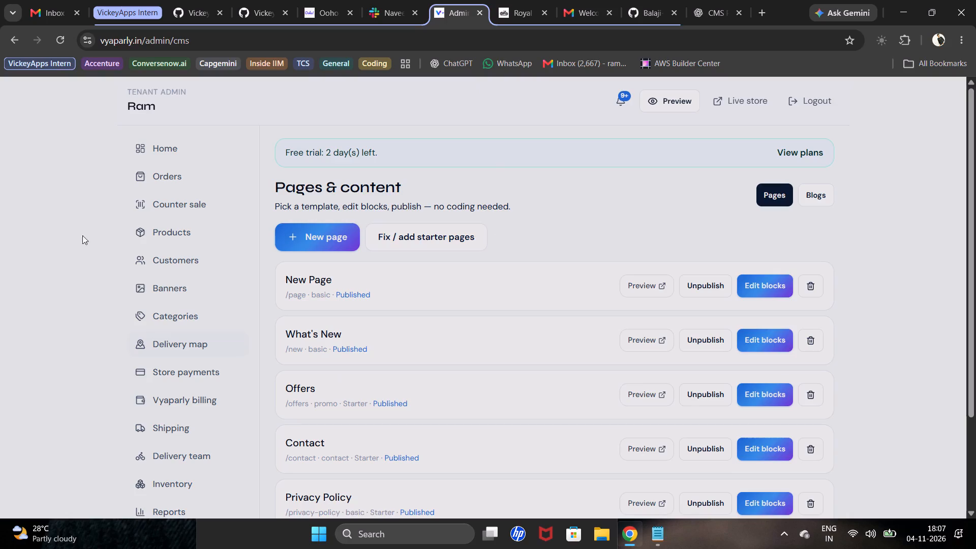
click(182, 254)
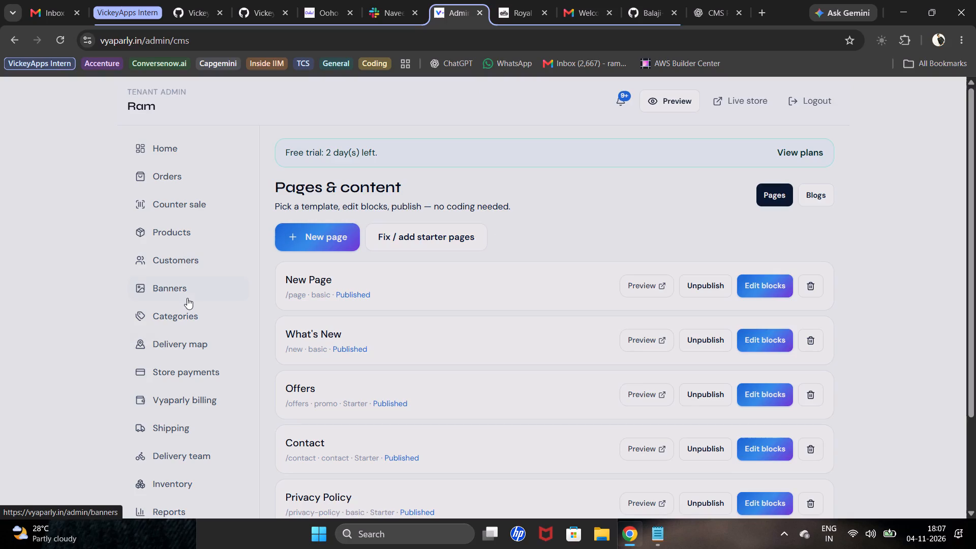
scroll(196, 447, down, 7)
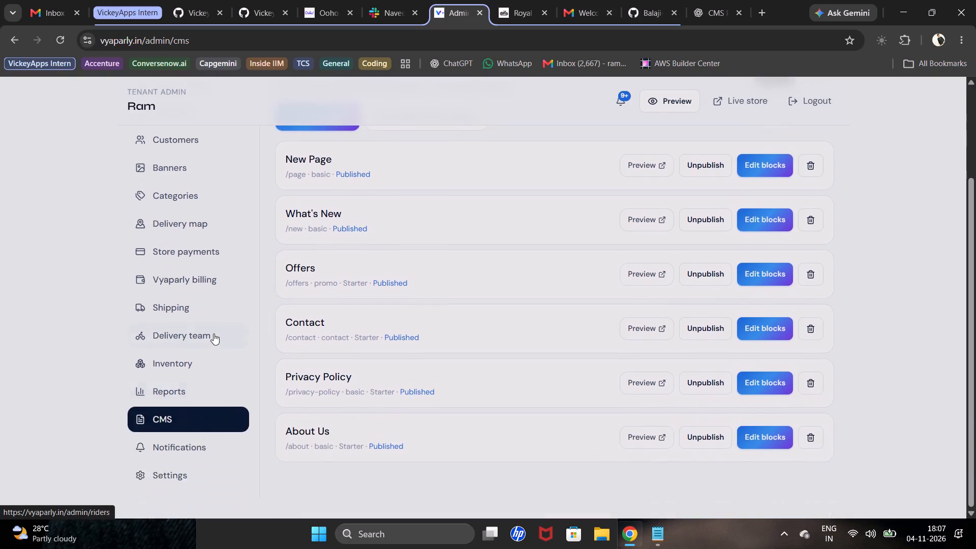
scroll(213, 329, up, 11)
click(225, 191)
click(223, 185)
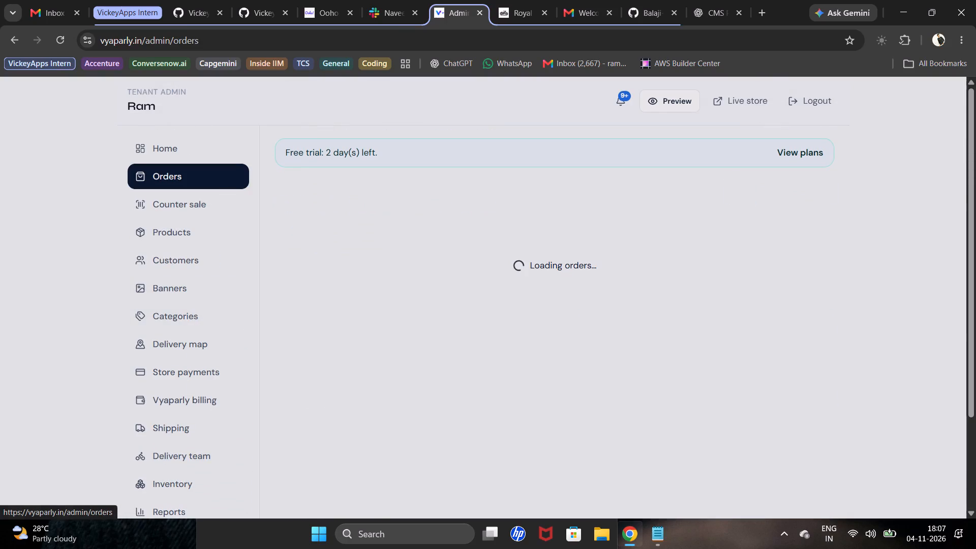
click(732, 287)
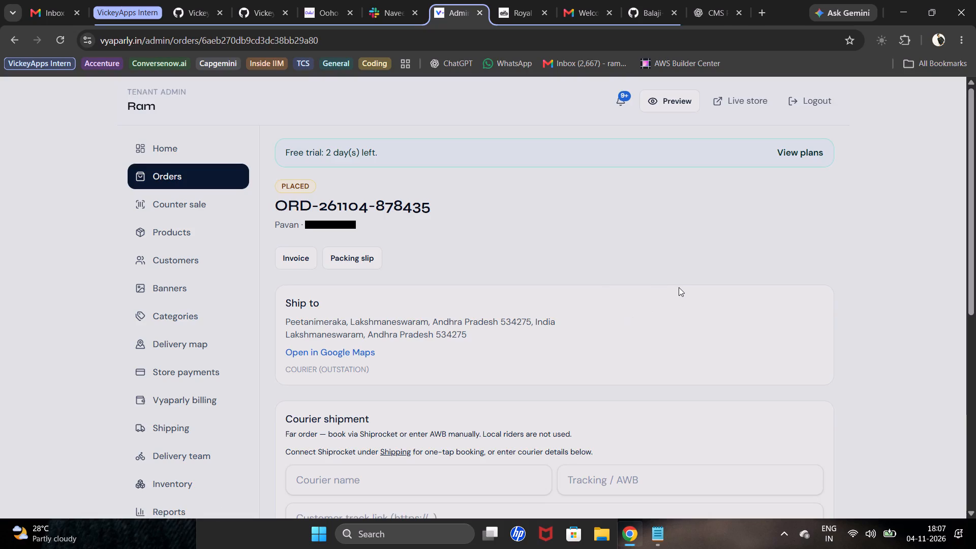
Change the Hunter 350 order's status to Confirmed.
scroll(496, 342, down, 11)
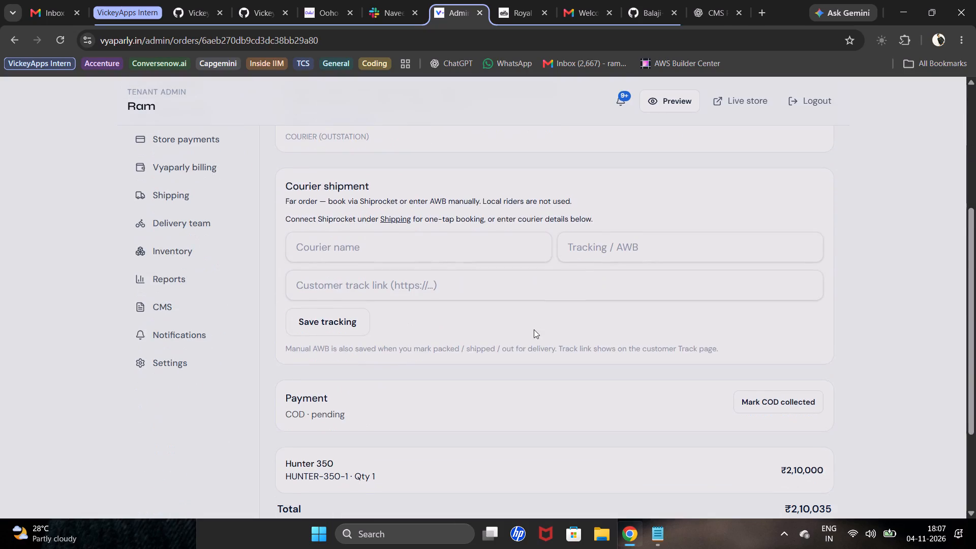
scroll(534, 329, down, 5)
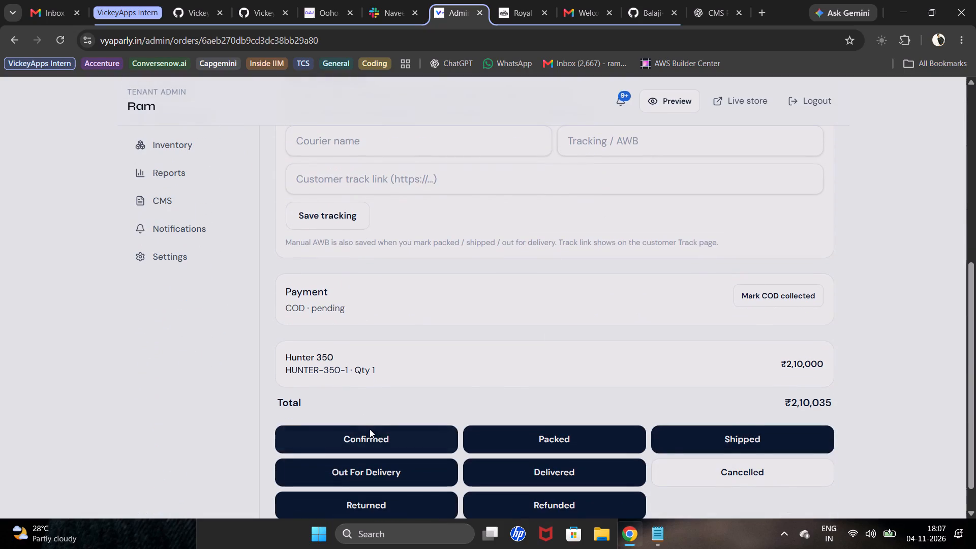
click(372, 433)
click(556, 327)
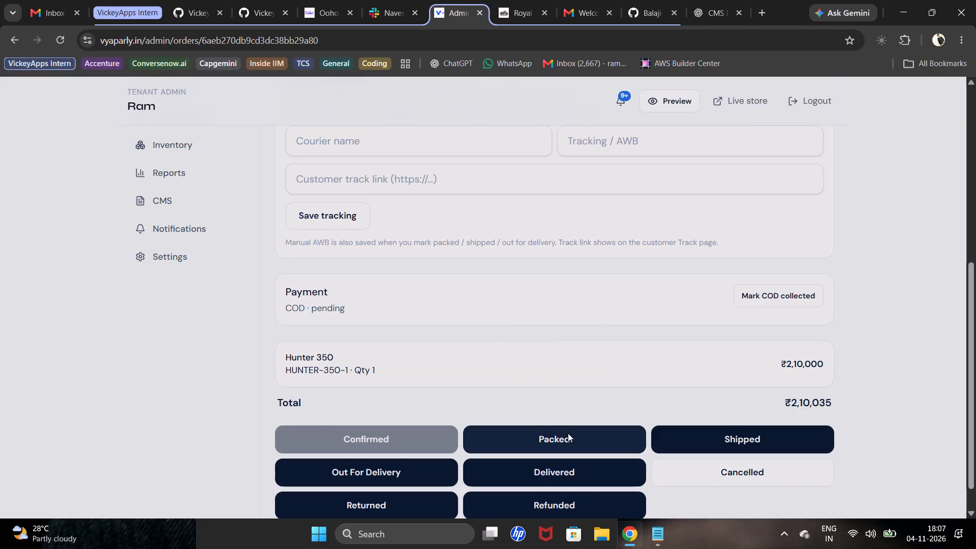
Change the Hunter 350 order's status to Packed.
drag(568, 433, 576, 438)
click(510, 289)
click(518, 326)
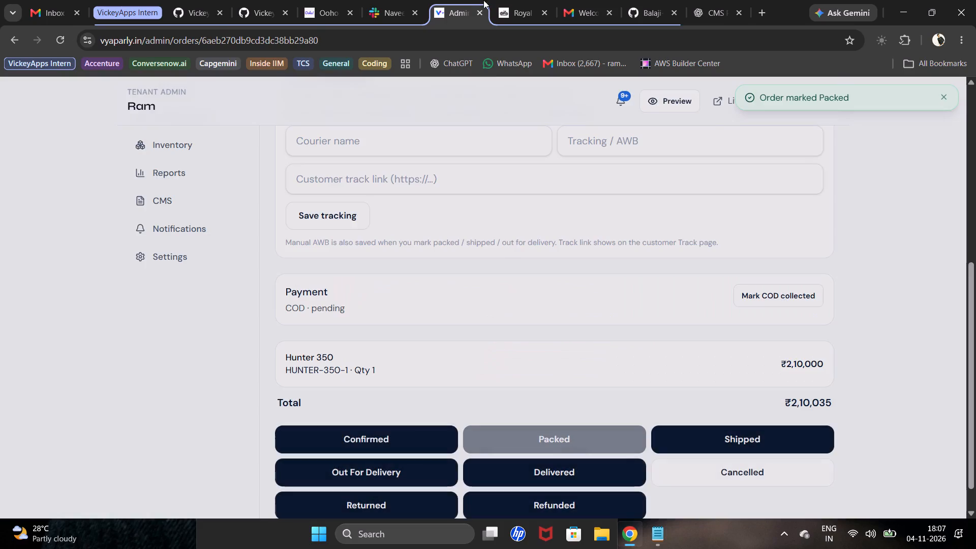
Open the storefront tracking page of the new Hunter 350 order from the customer's order list.
click(523, 0)
click(623, 113)
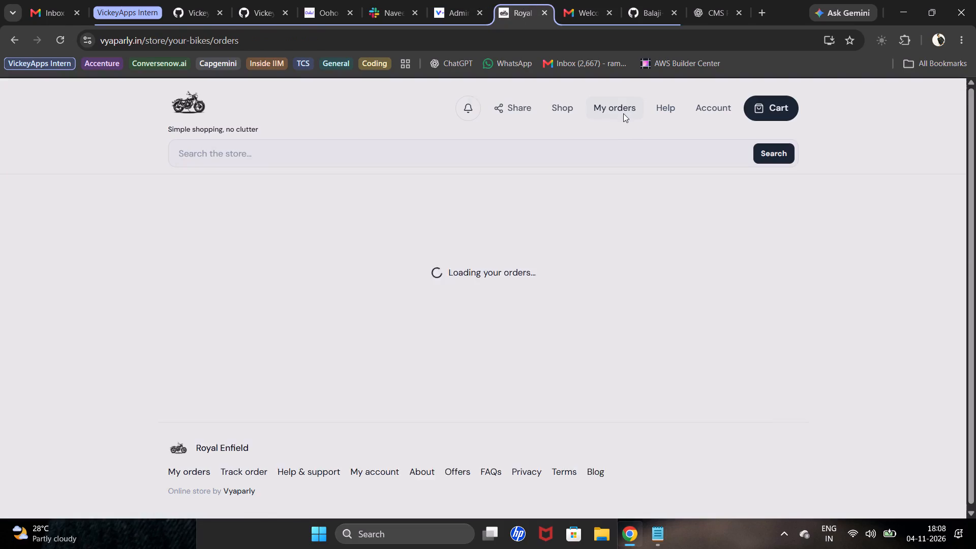
click(452, 287)
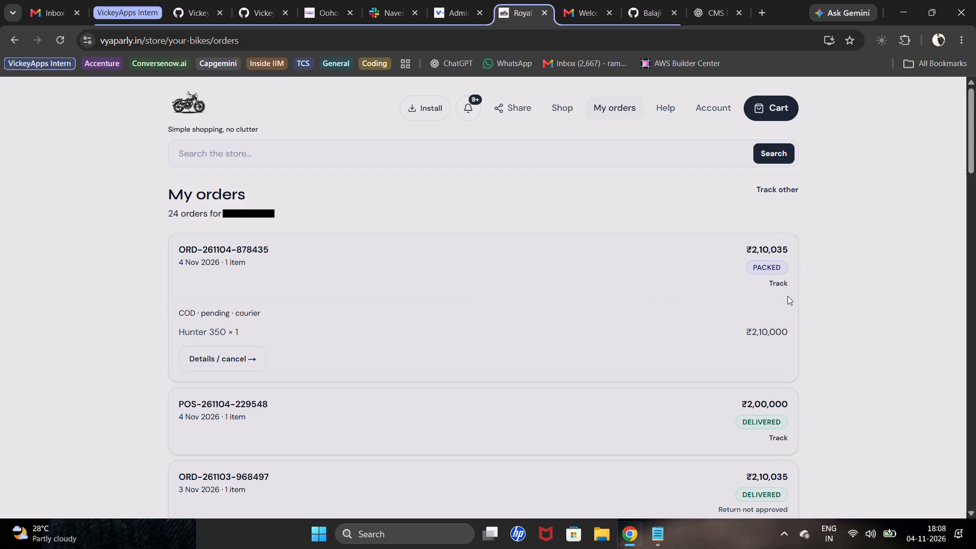
click(787, 283)
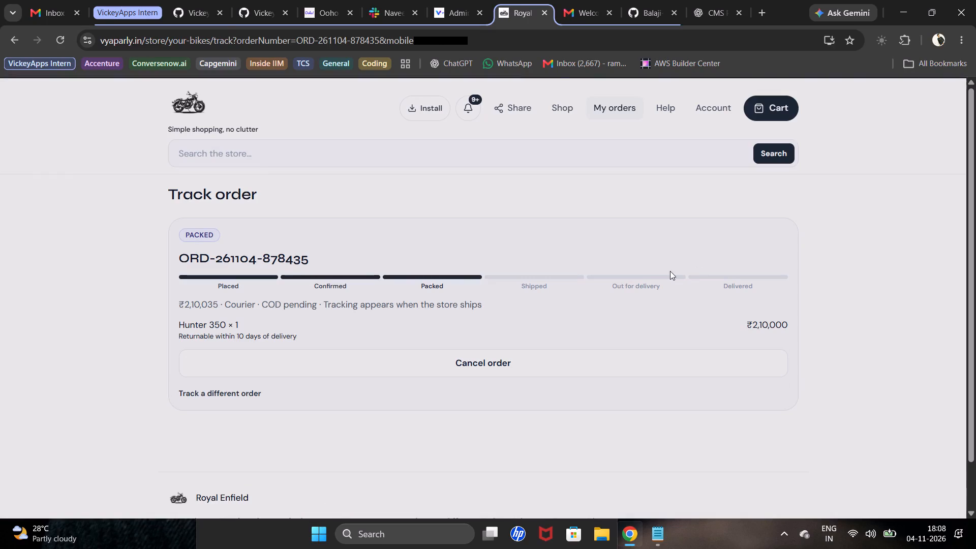
Change the Hunter 350 order's status to Shipped in the tenant admin.
click(445, 0)
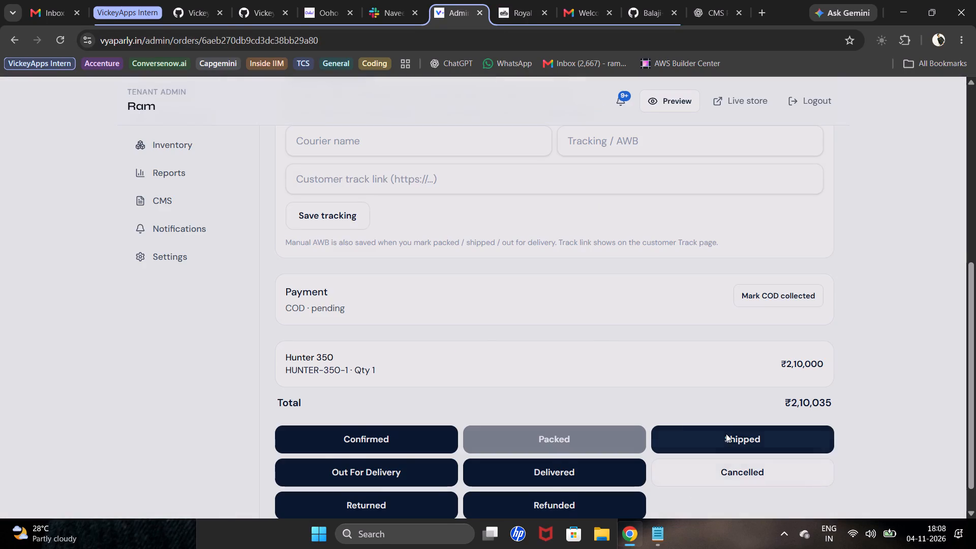
click(726, 434)
click(570, 285)
click(559, 345)
click(559, 335)
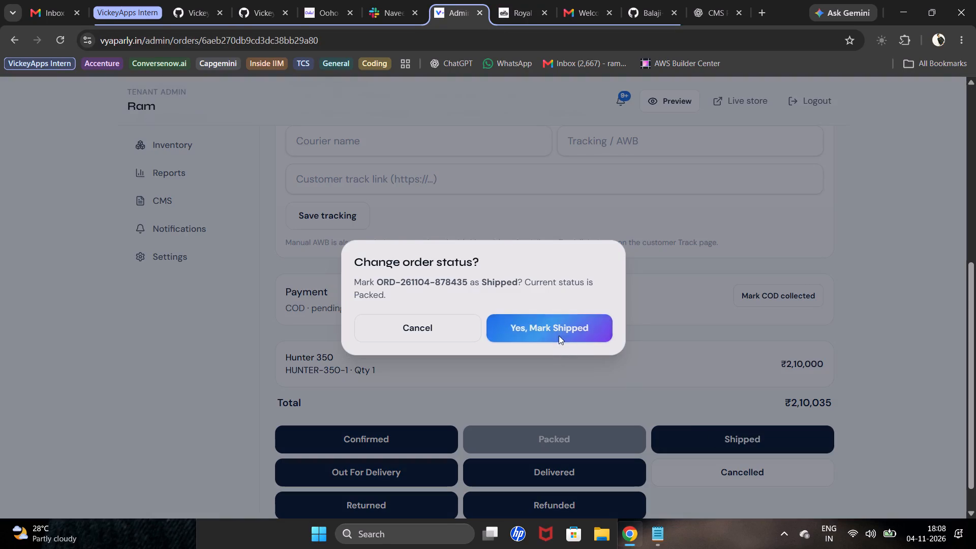
Glance at the storefront tracking page and change the Hunter 350 order's status to Out for delivery in the admin.
click(528, 0)
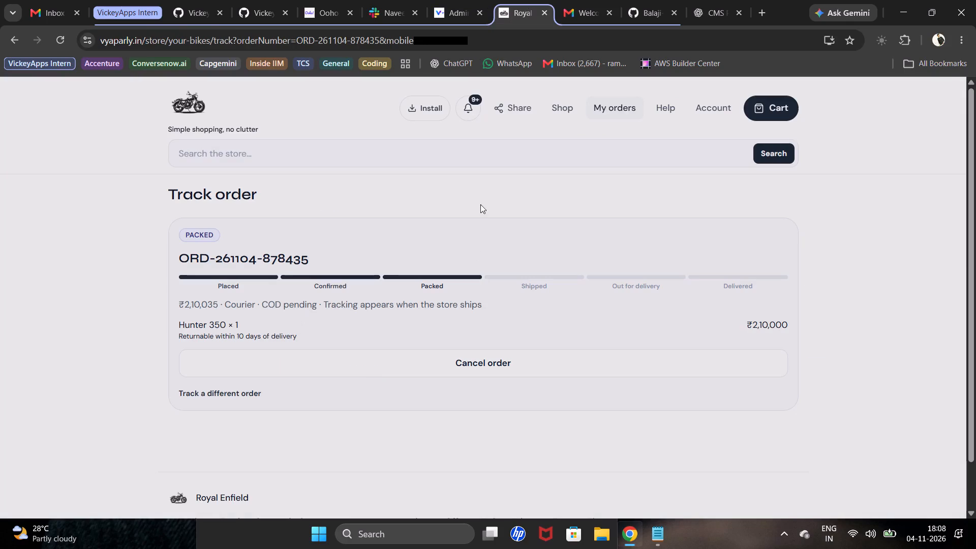
click(434, 0)
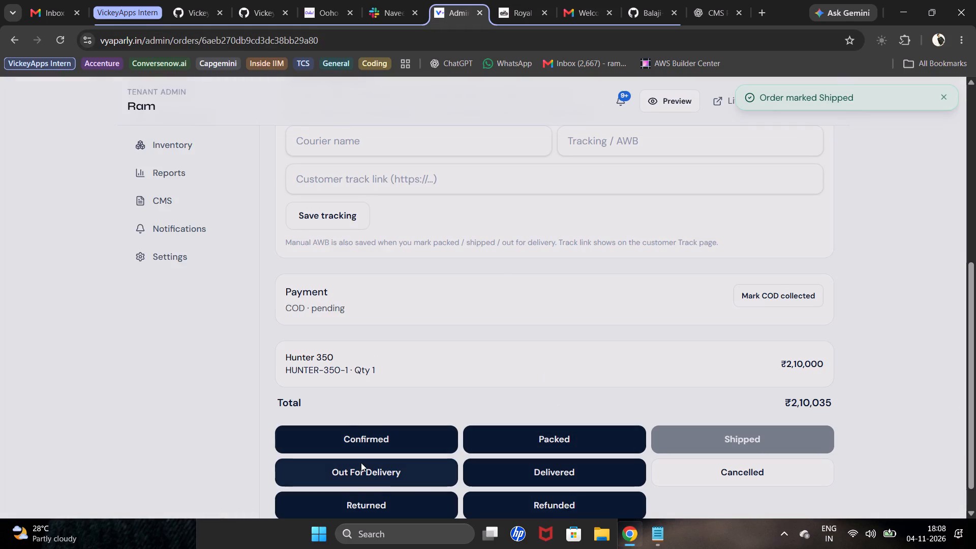
click(361, 463)
click(554, 320)
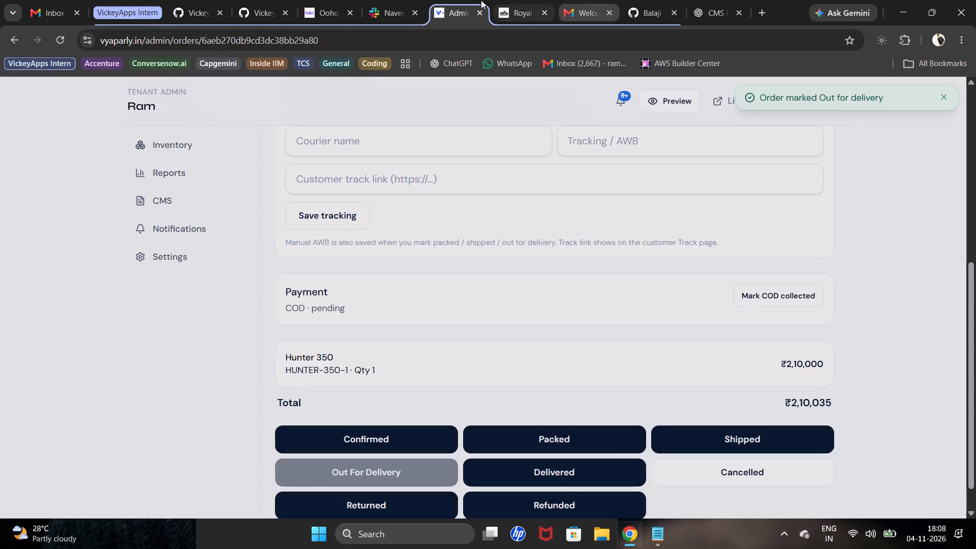
Look at the storefront tracking page again and change the Hunter 350 order's status to Delivered in the admin.
click(477, 0)
click(490, 0)
click(539, 0)
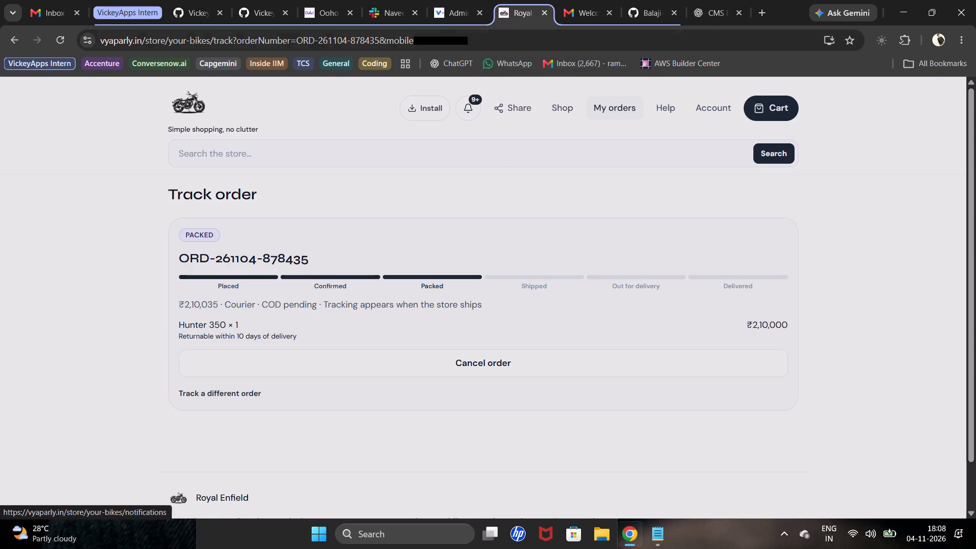
click(441, 0)
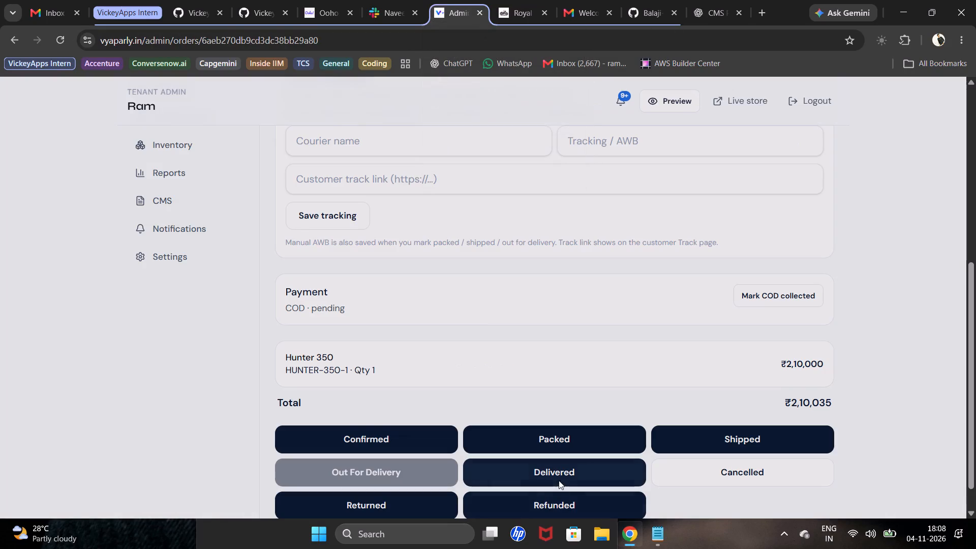
click(559, 480)
click(563, 329)
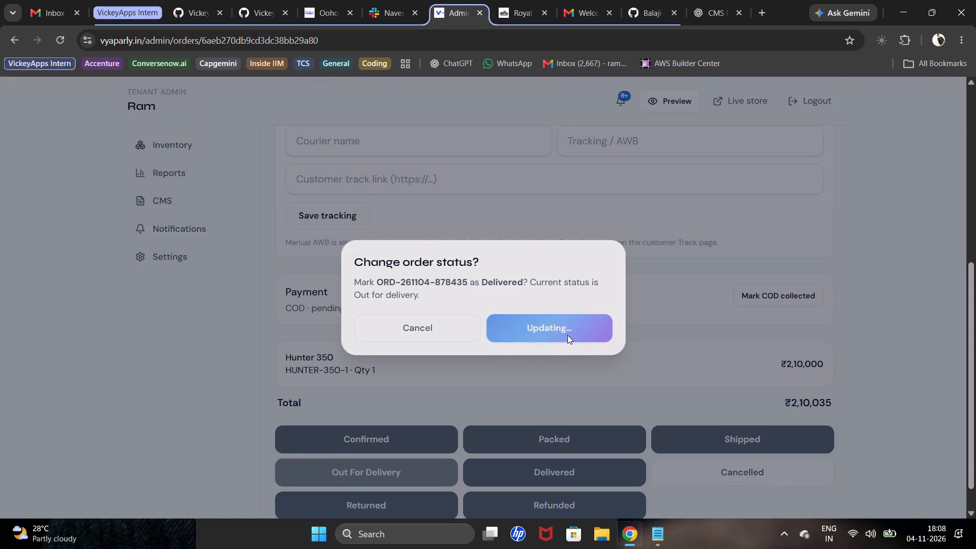
Reload the storefront tracking page of the Hunter 350 order and open its item return form.
click(512, 0)
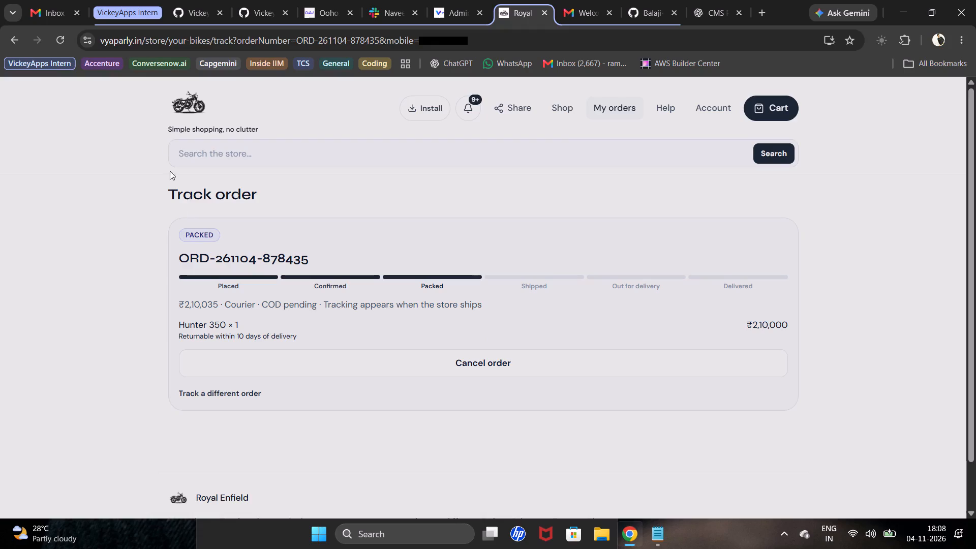
click(72, 42)
click(50, 40)
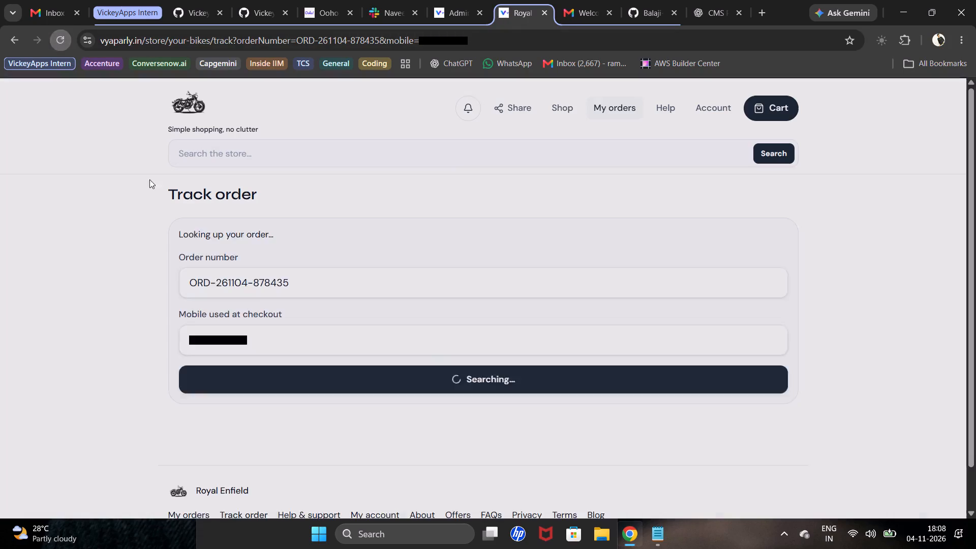
click(468, 353)
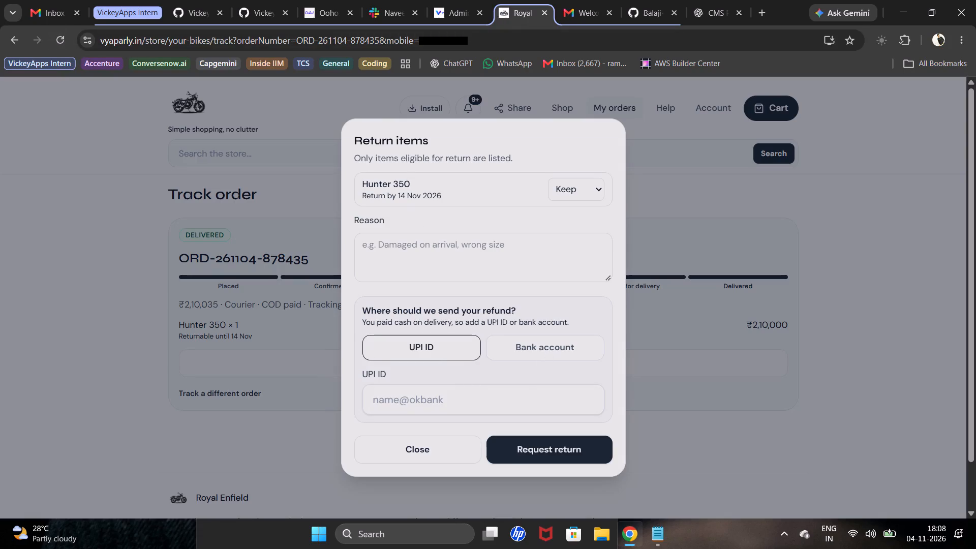
Set the Hunter 350 item to Return 1 and give the reason "Got damaged product".
drag(443, 268, 447, 278)
click(603, 185)
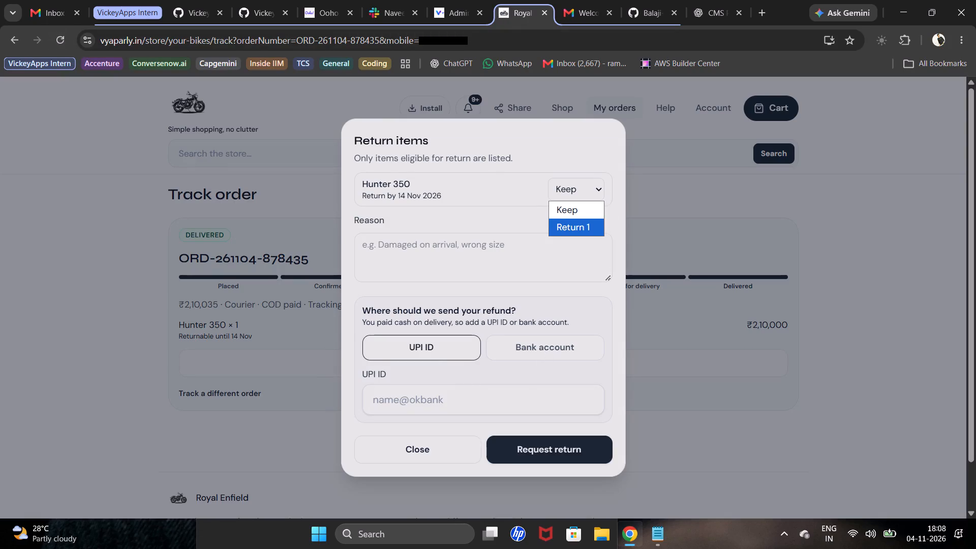
click(570, 235)
click(495, 246)
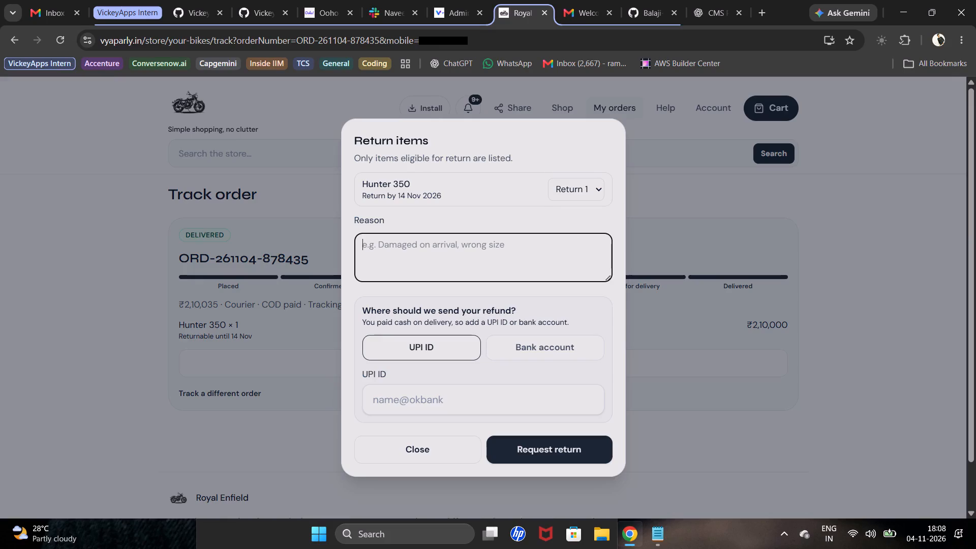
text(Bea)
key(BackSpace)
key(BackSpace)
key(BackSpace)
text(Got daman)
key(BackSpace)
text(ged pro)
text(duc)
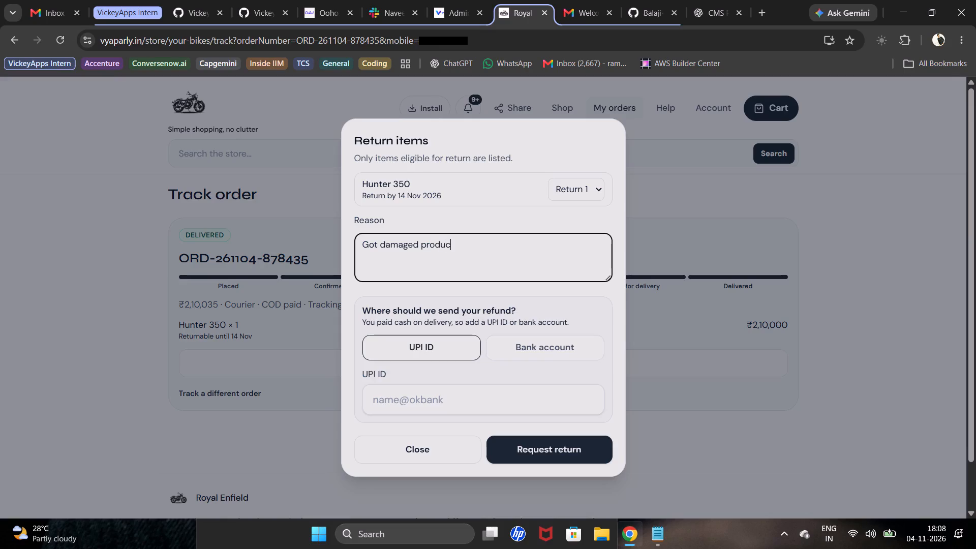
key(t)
Enter the UPI ID for the refund and submit the Hunter 350 return request.
scroll(548, 227, down, 7)
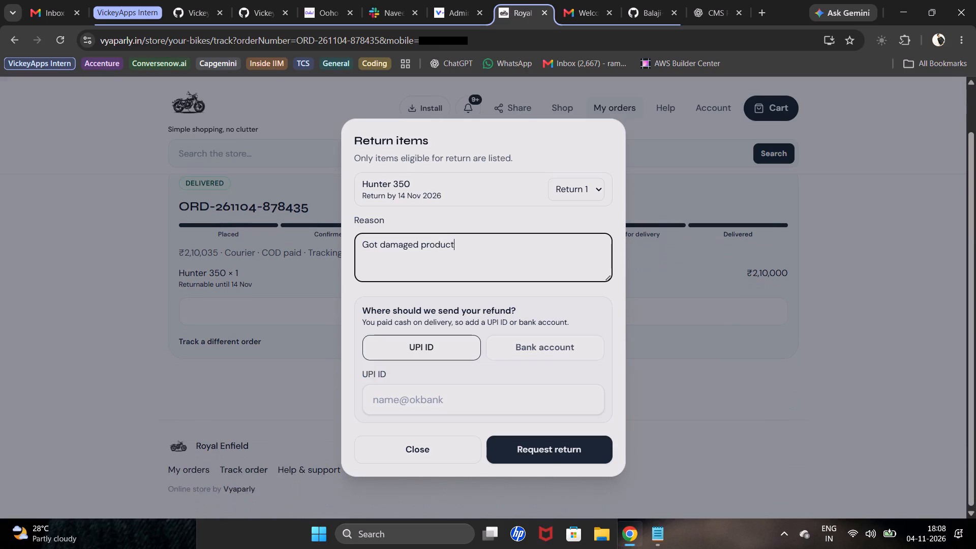
scroll(447, 409, down, 2)
click(447, 411)
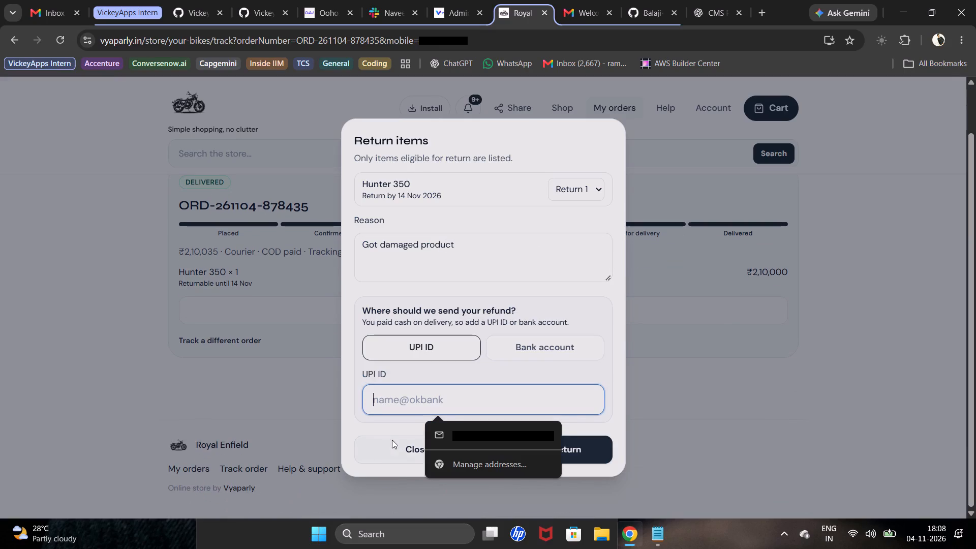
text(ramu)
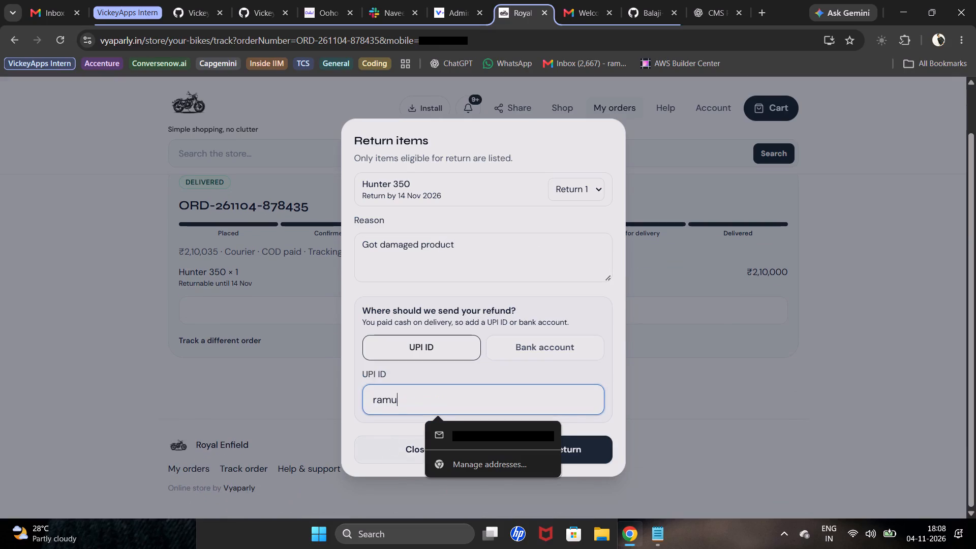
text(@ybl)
scroll(392, 440, down, 4)
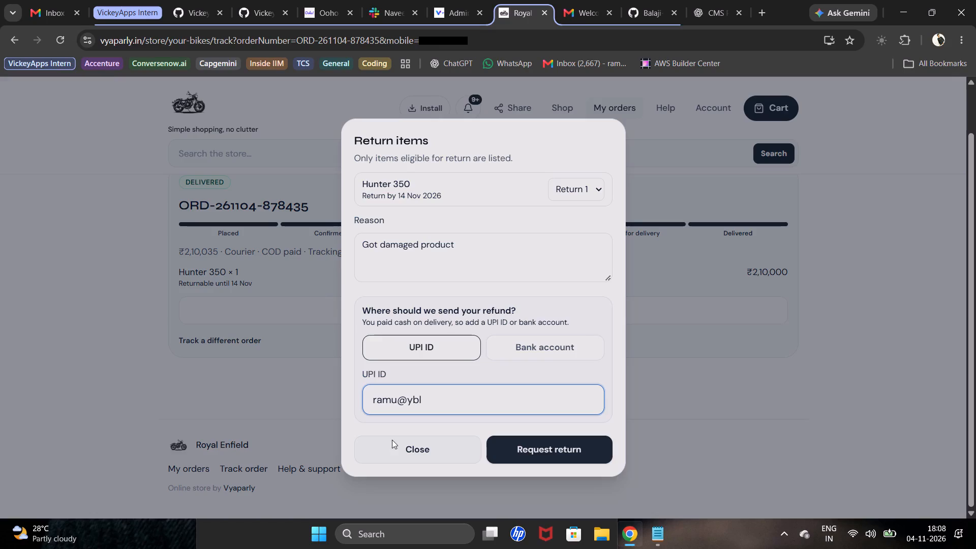
scroll(521, 295, up, 3)
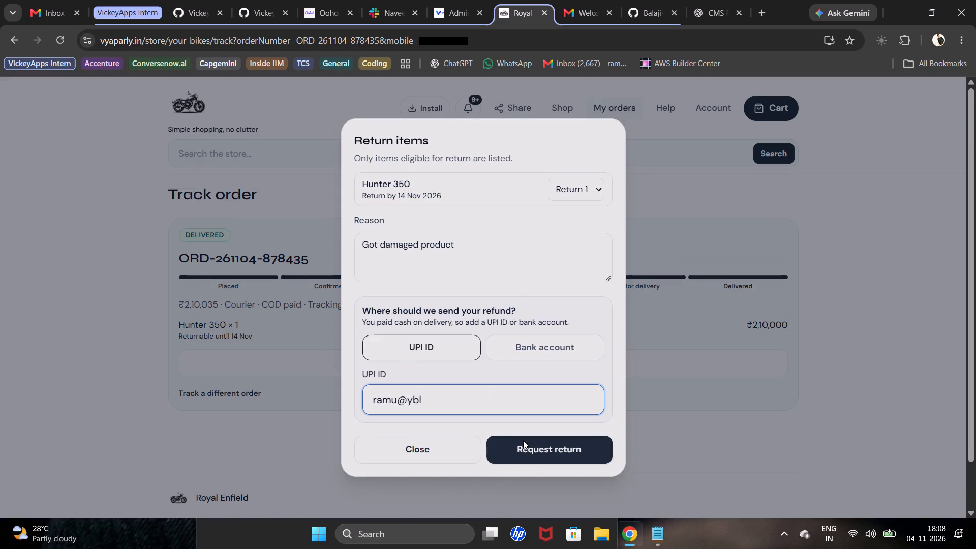
click(523, 440)
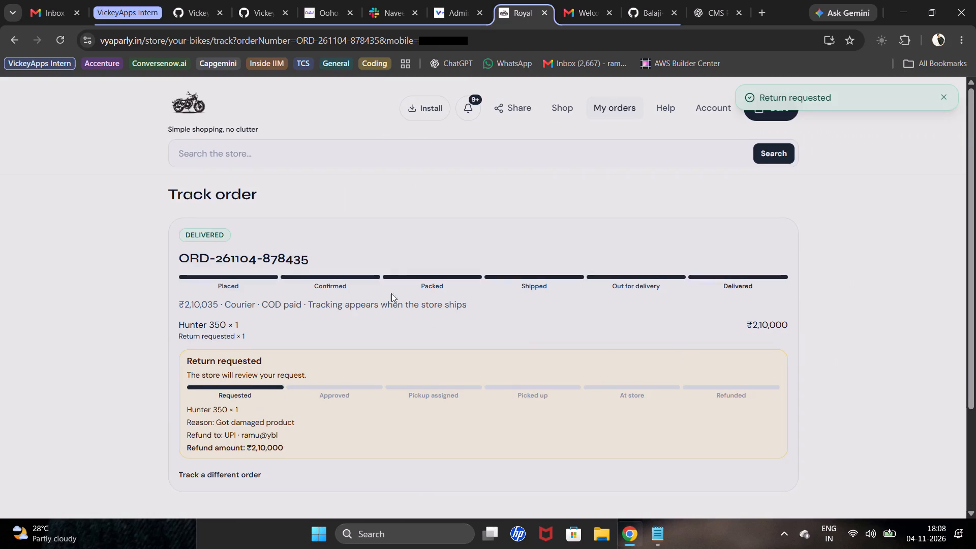
scroll(396, 289, down, 3)
Reload the Hunter 350 order in the tenant admin and approve its return request without a note to the customer.
click(461, 0)
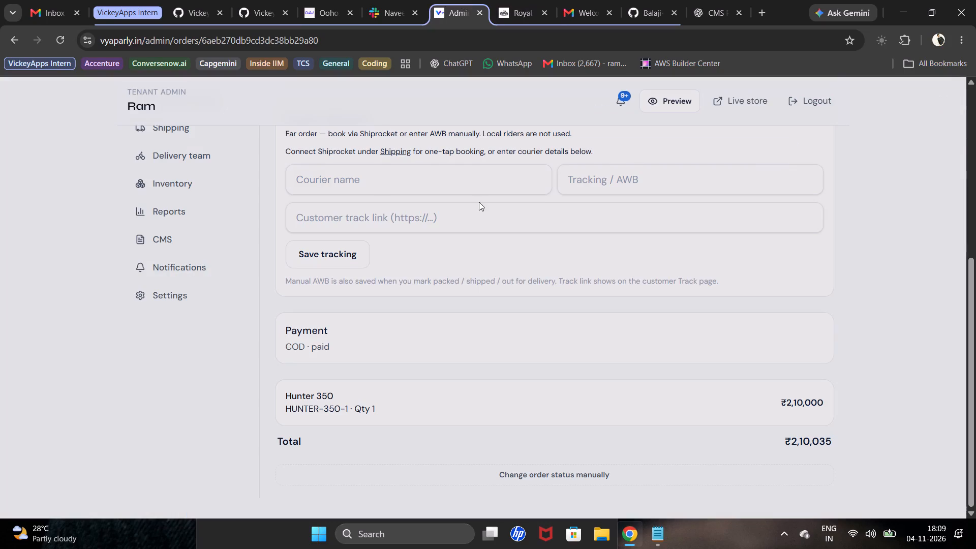
scroll(265, 269, up, 3)
scroll(265, 269, up, 20)
scroll(265, 269, up, 3)
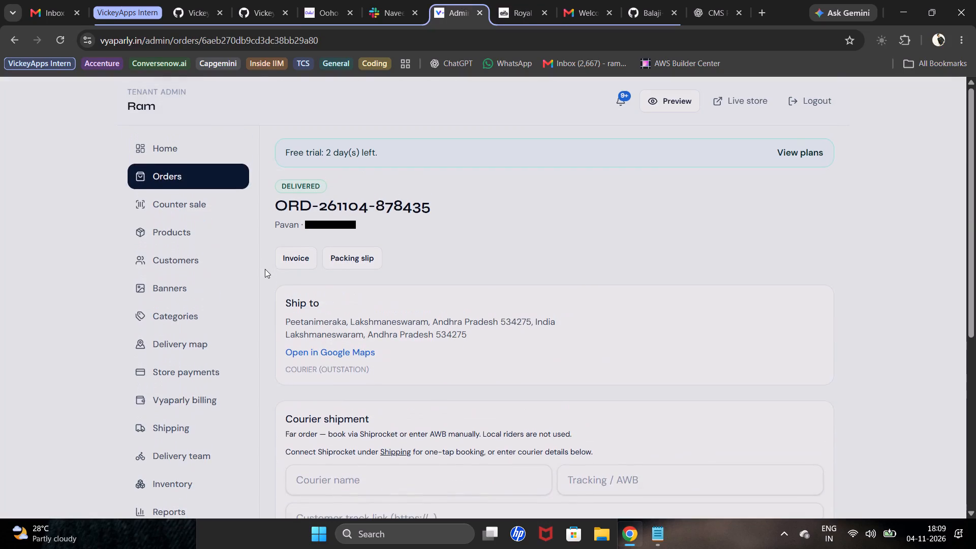
click(58, 42)
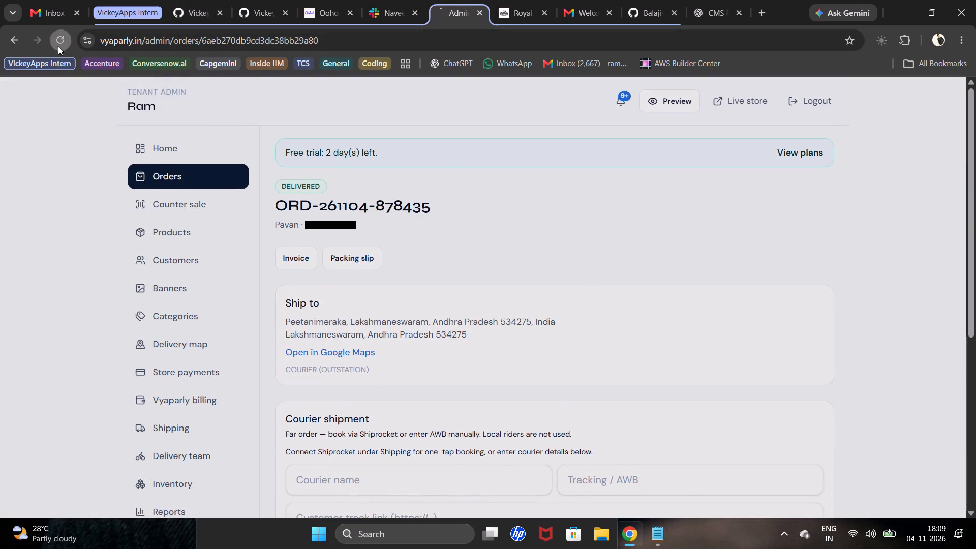
scroll(407, 347, down, 2)
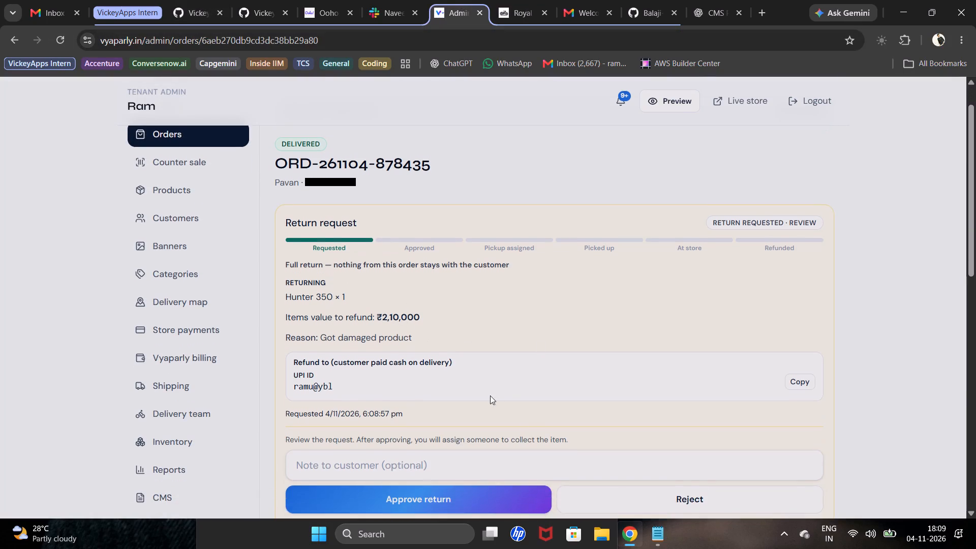
scroll(521, 427, down, 4)
click(383, 393)
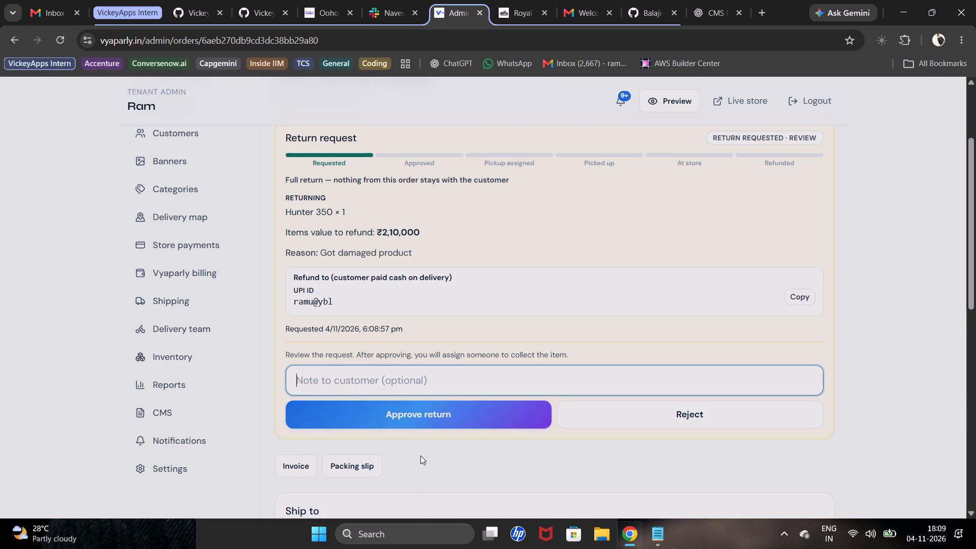
click(463, 409)
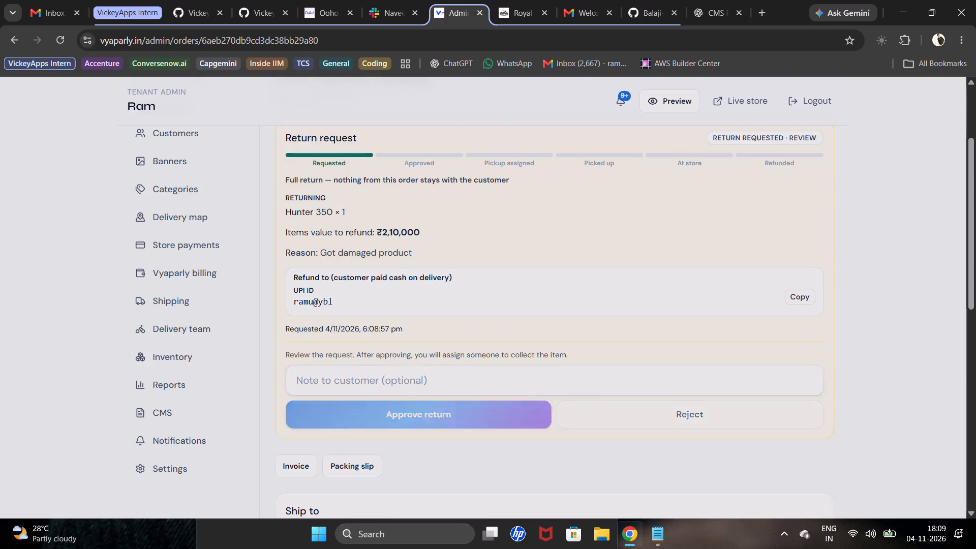
Assign Kiran as the pickup person for the approved Hunter 350 return.
click(450, 374)
click(452, 426)
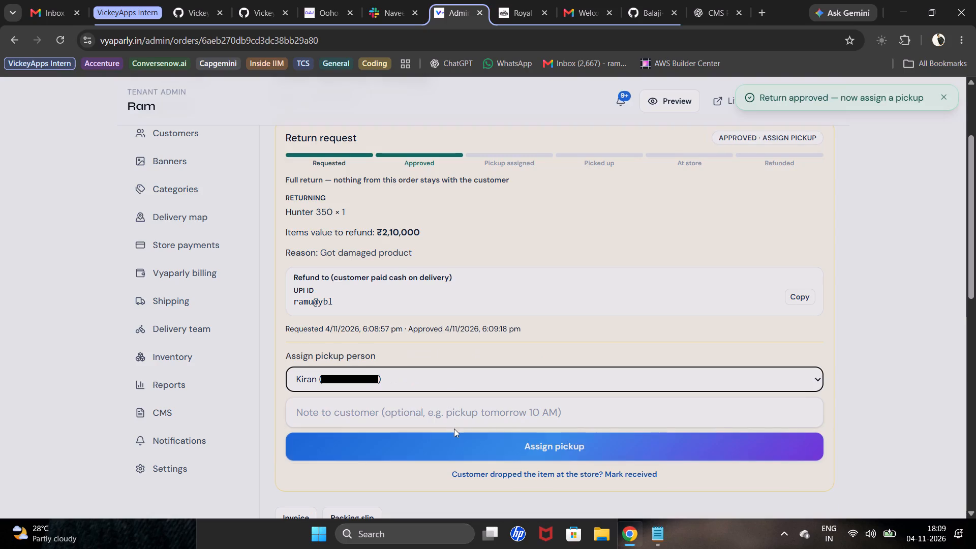
click(472, 446)
scroll(423, 369, down, 3)
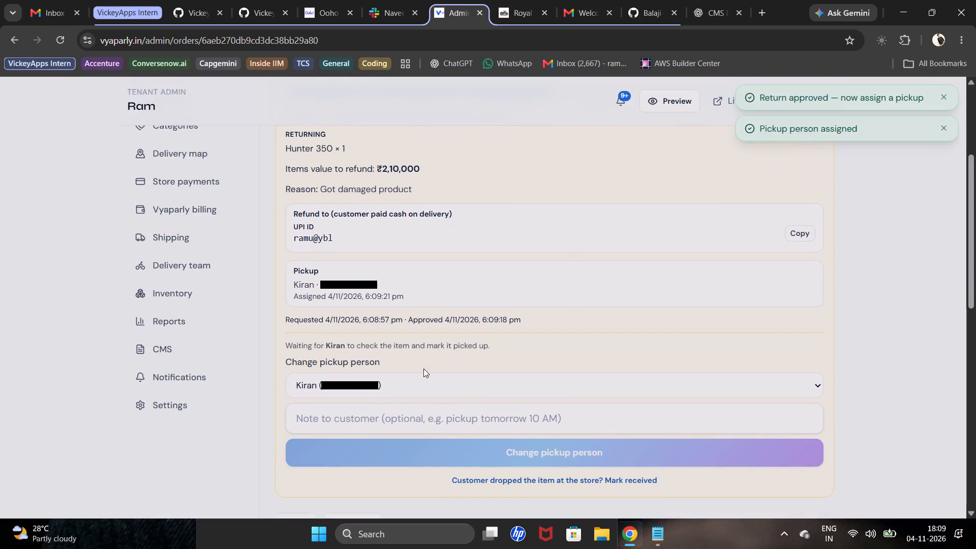
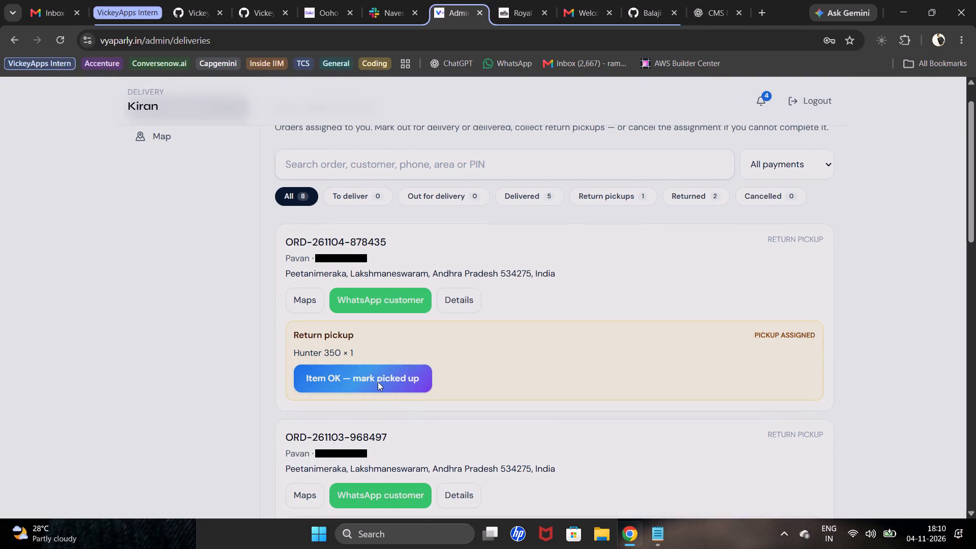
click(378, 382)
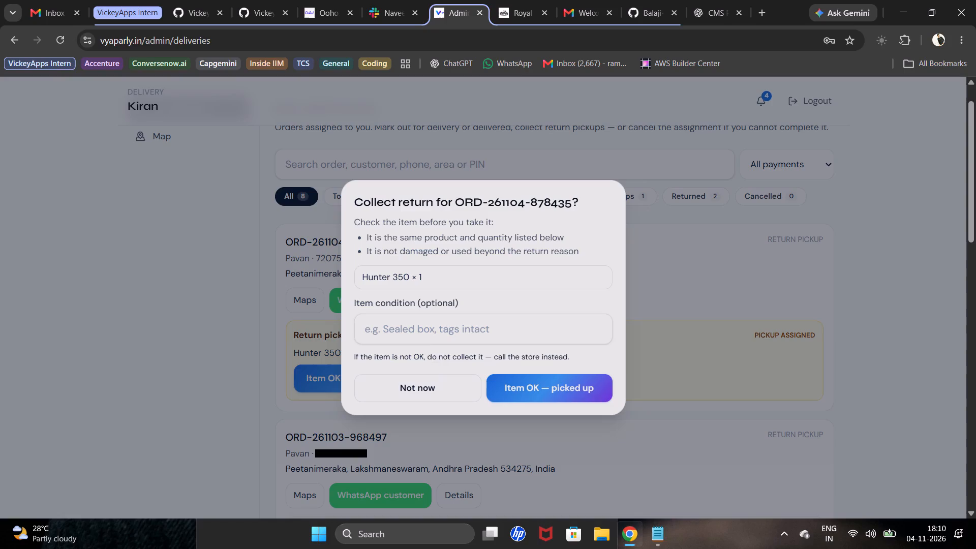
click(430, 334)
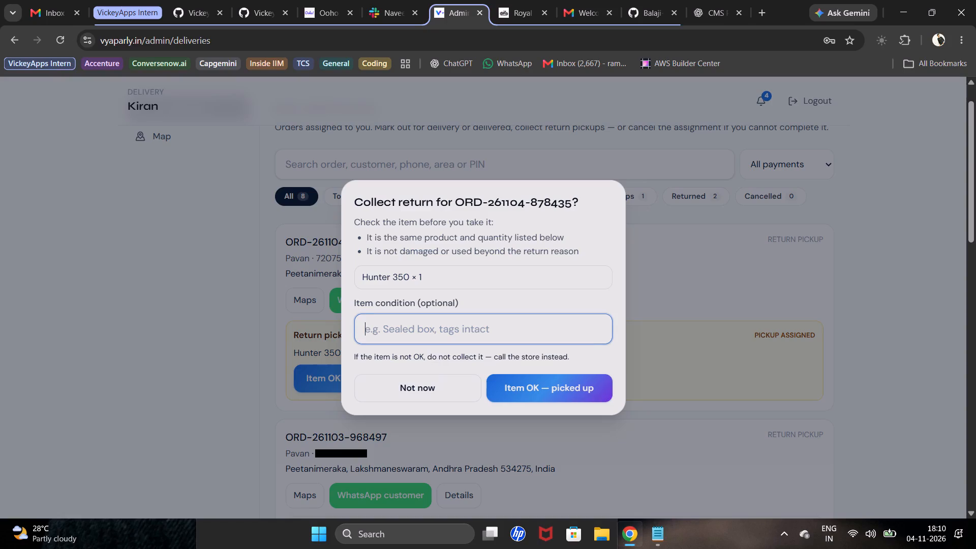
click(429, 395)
click(385, 385)
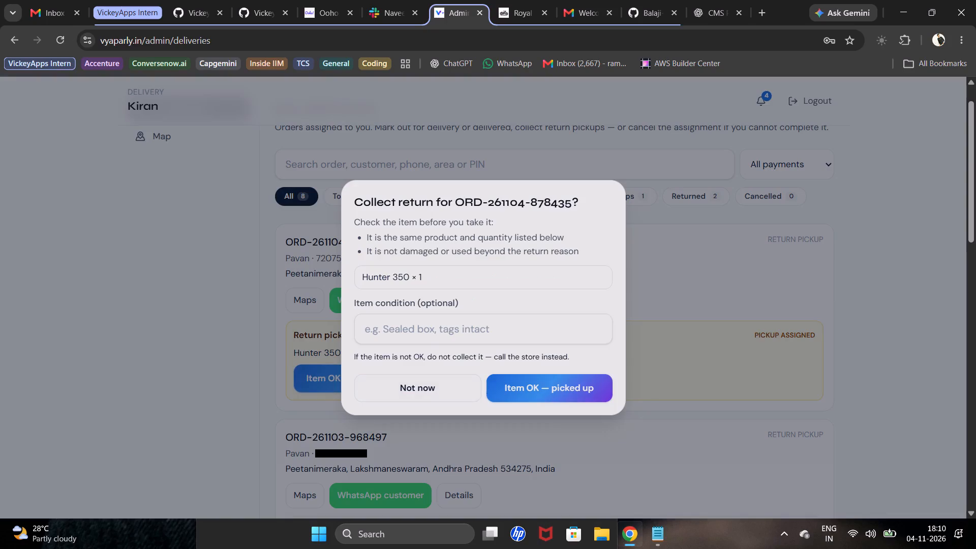
click(443, 335)
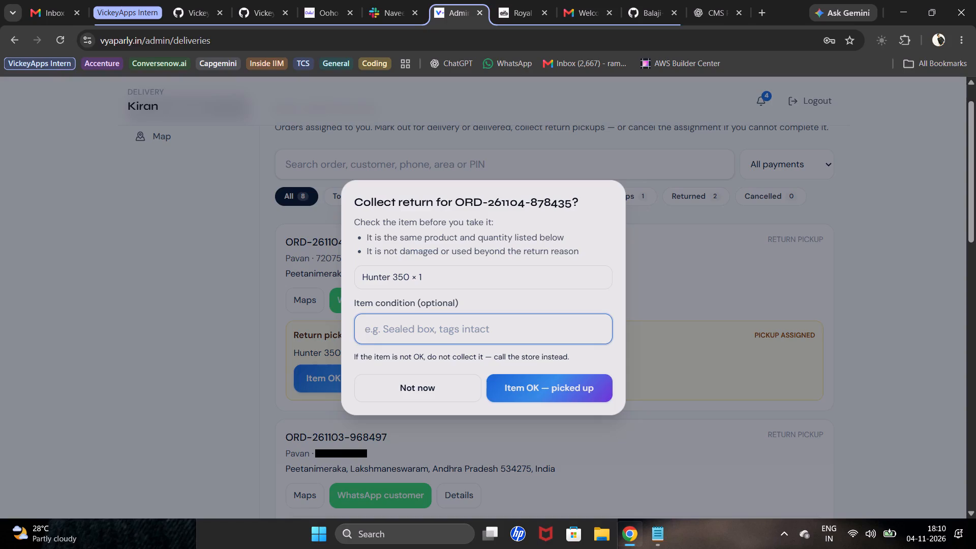
click(489, 330)
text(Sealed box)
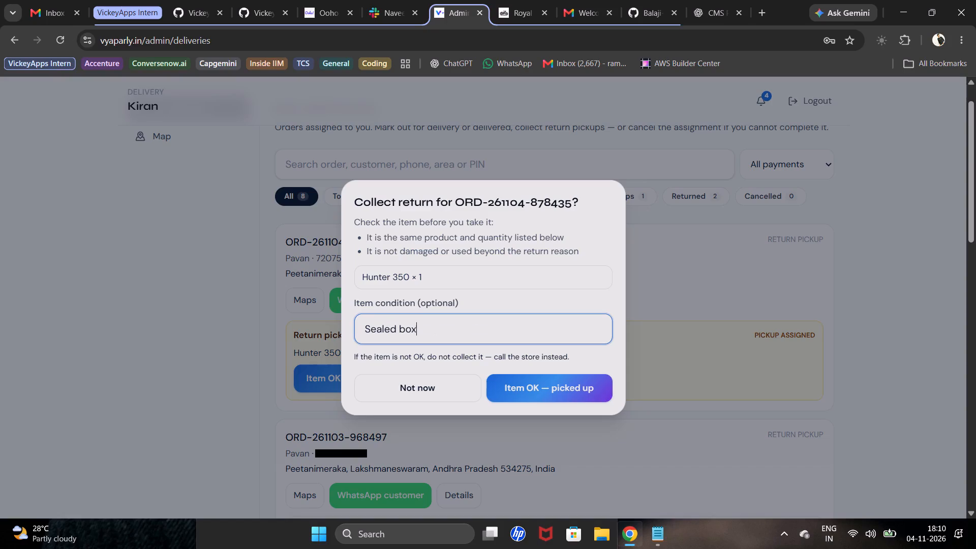
click(536, 393)
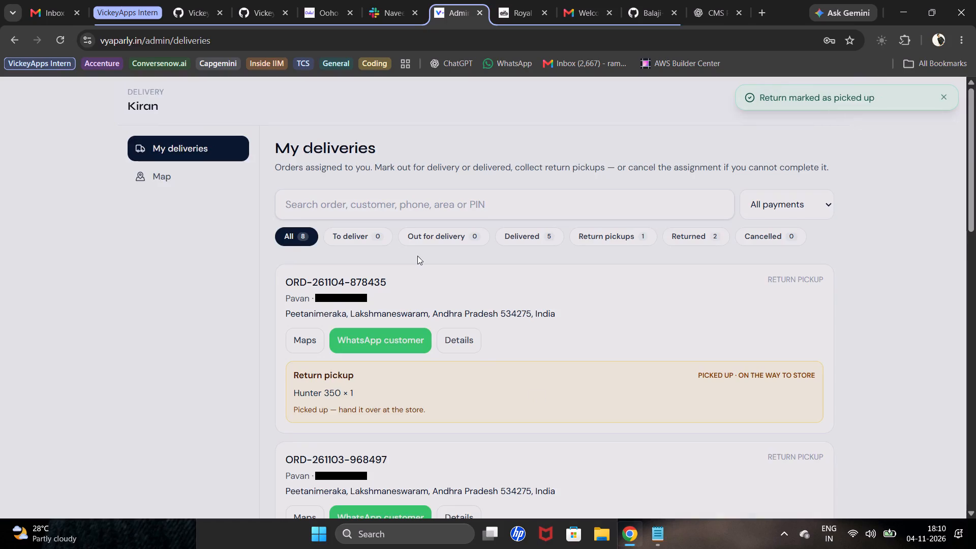
scroll(417, 256, down, 1)
click(772, 305)
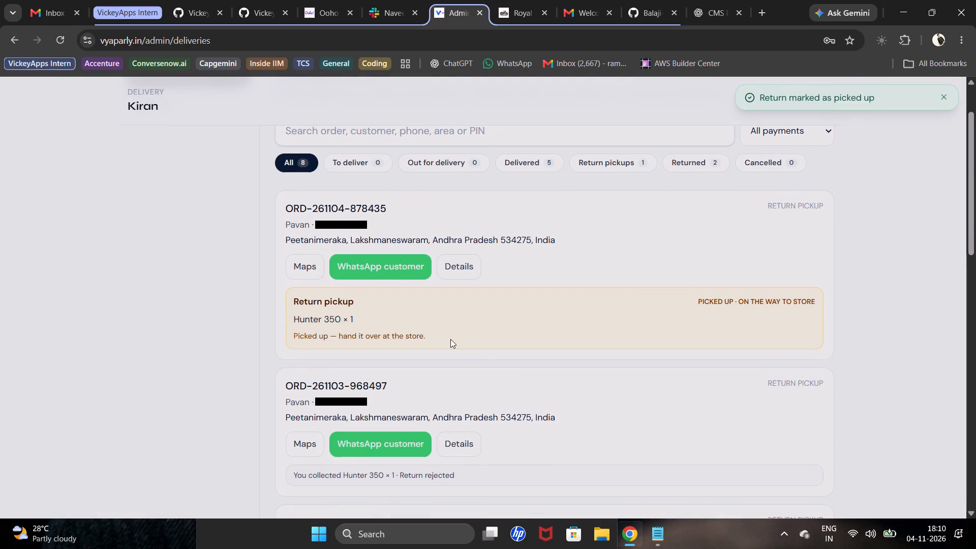
click(448, 339)
click(528, 1)
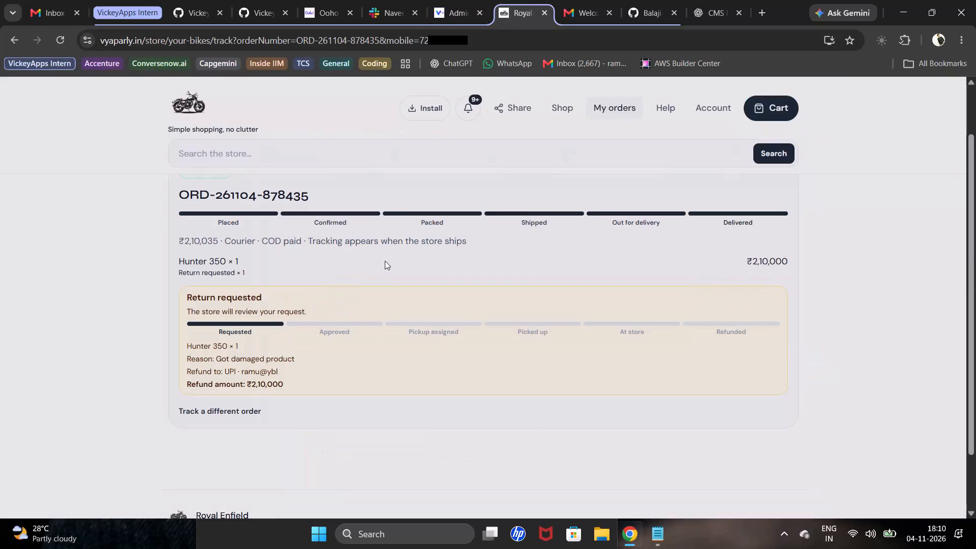
click(360, 38)
key(Return)
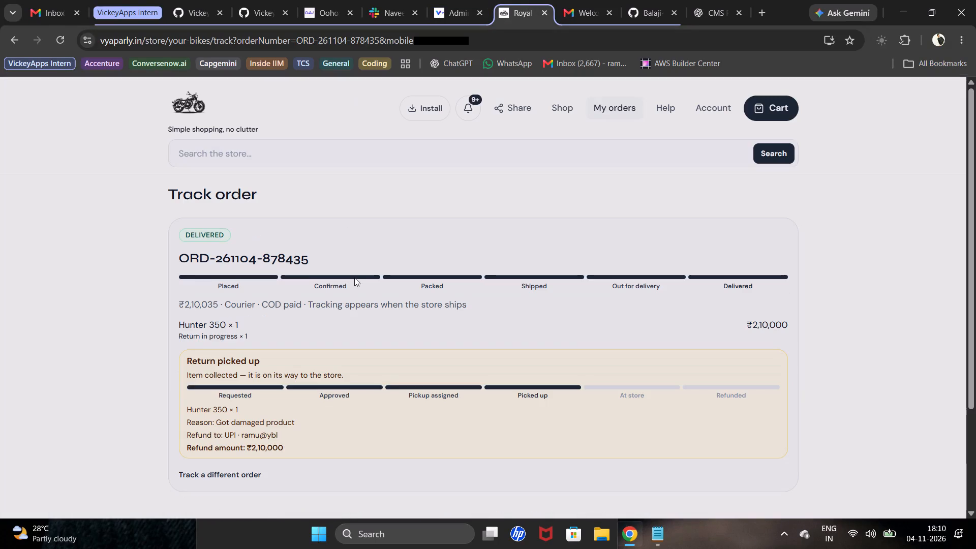
Return to the deliveries page and log out of Kiran's delivery account.
click(459, 0)
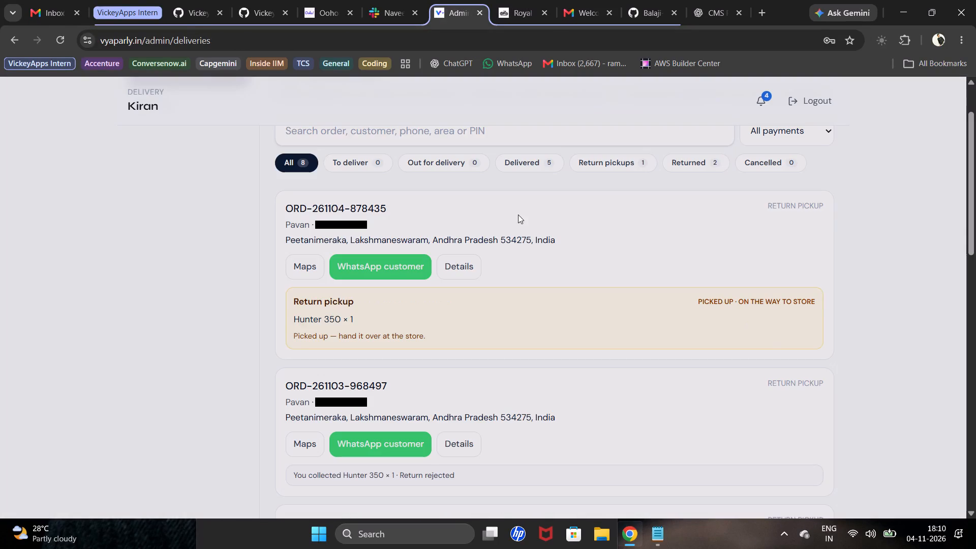
click(826, 92)
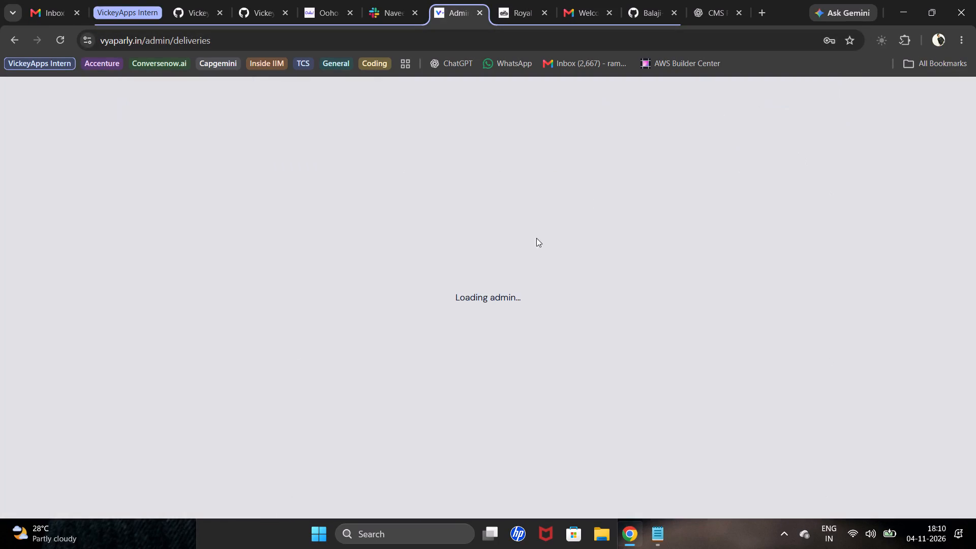
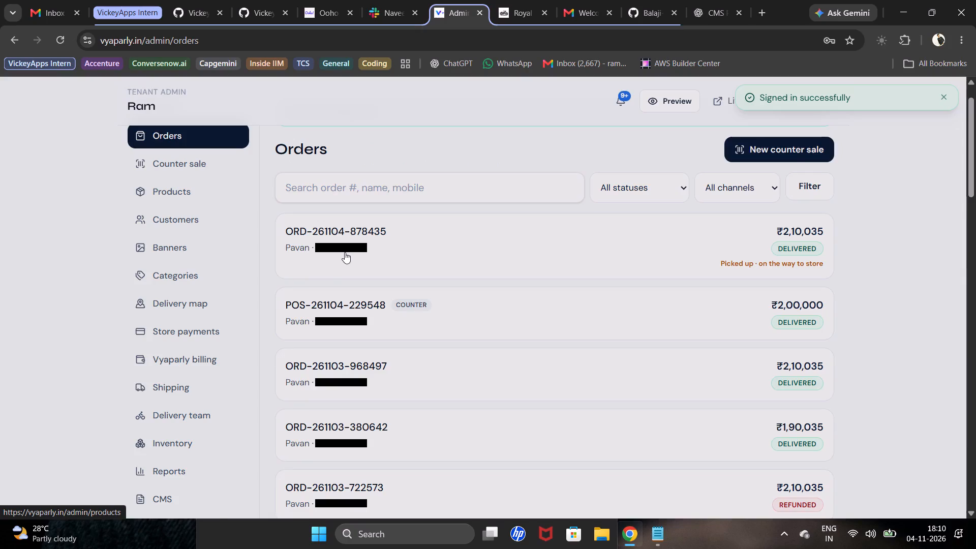
click(345, 252)
scroll(653, 269, down, 2)
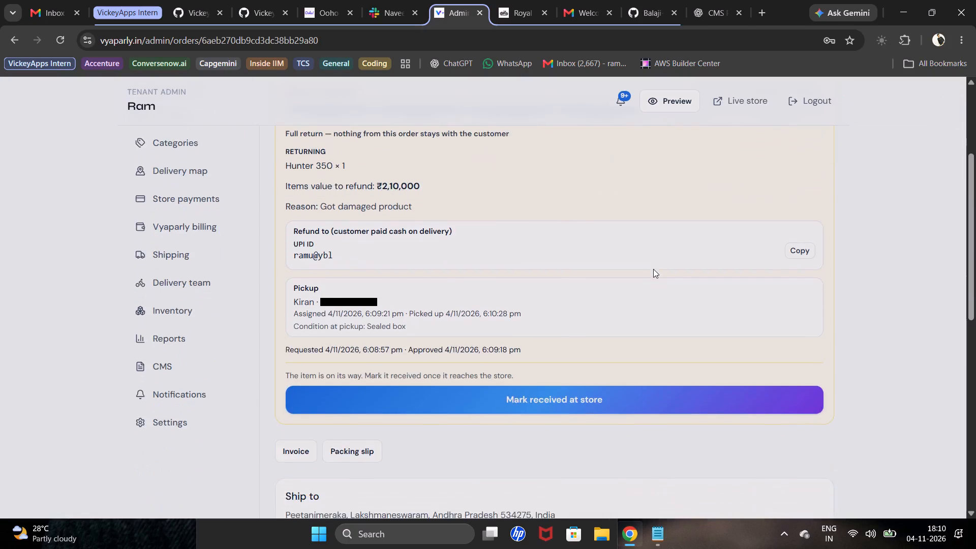
scroll(573, 271, up, 2)
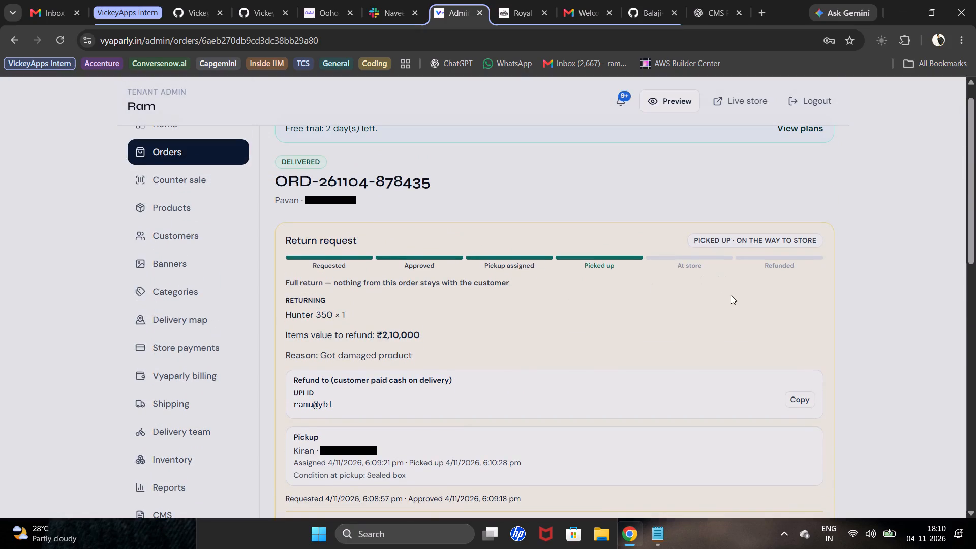
scroll(731, 295, down, 1)
scroll(477, 330, down, 1)
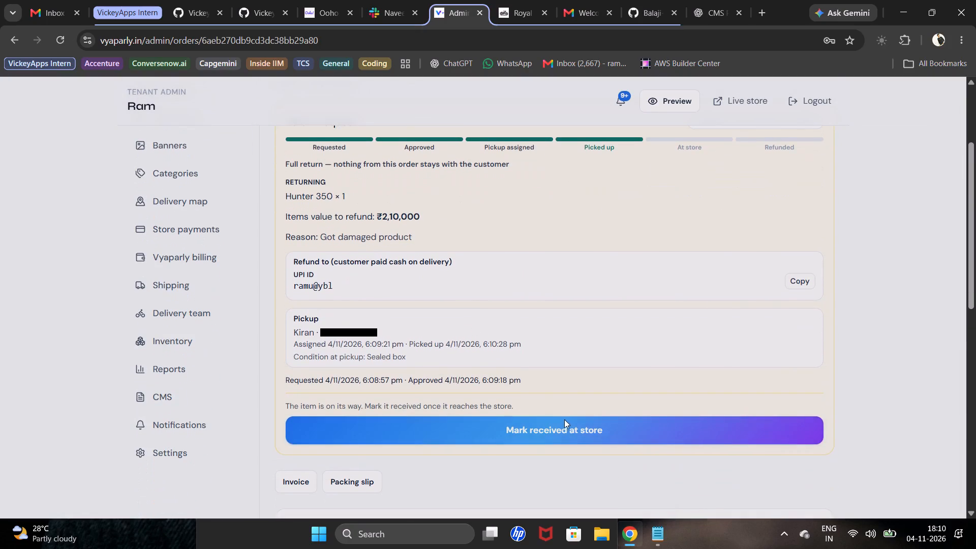
click(567, 420)
Reject the received Hunter 350 return as item not OK.
scroll(567, 420, down, 2)
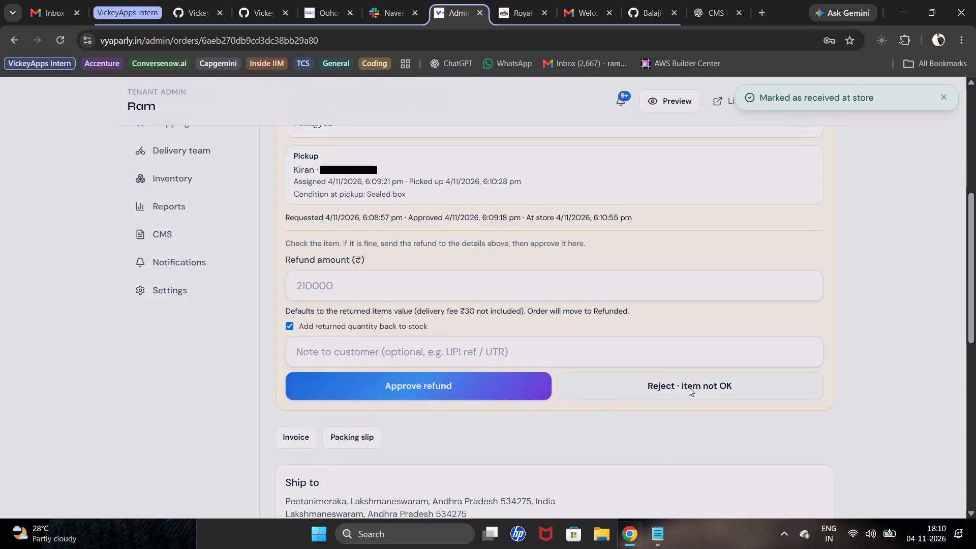
click(703, 390)
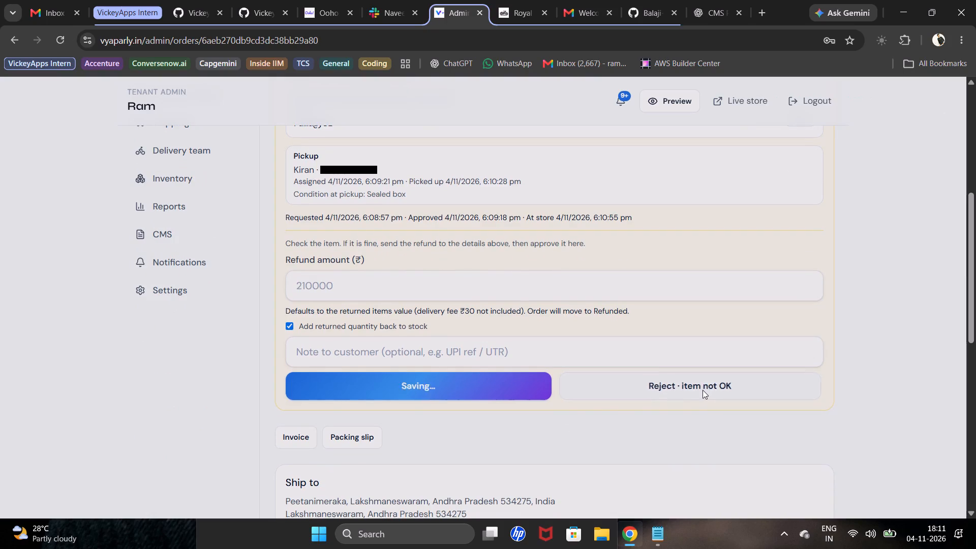
Examine the admin order details after the rejection, from the return request to shipment and payment, collapsing and re-expanding the return request.
scroll(703, 390, down, 1)
scroll(703, 390, up, 3)
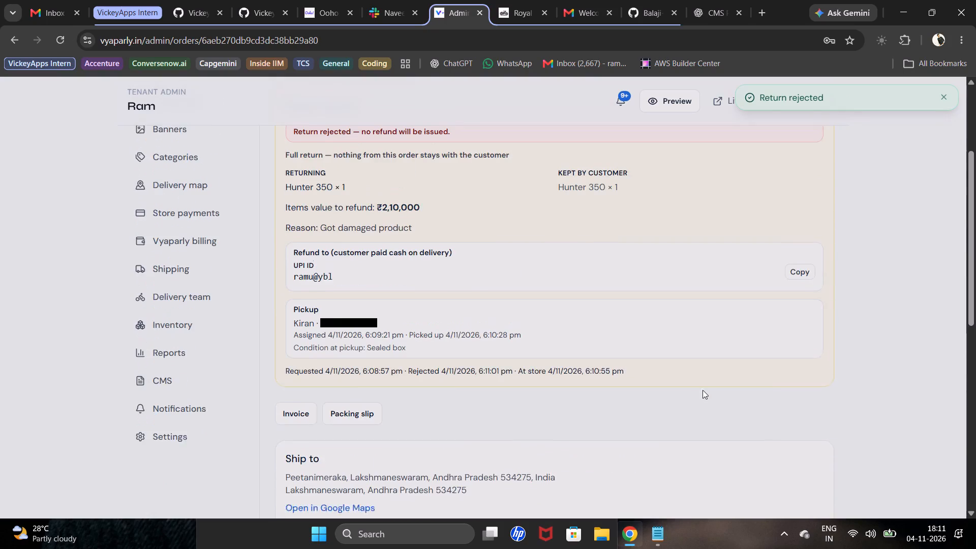
scroll(703, 390, up, 1)
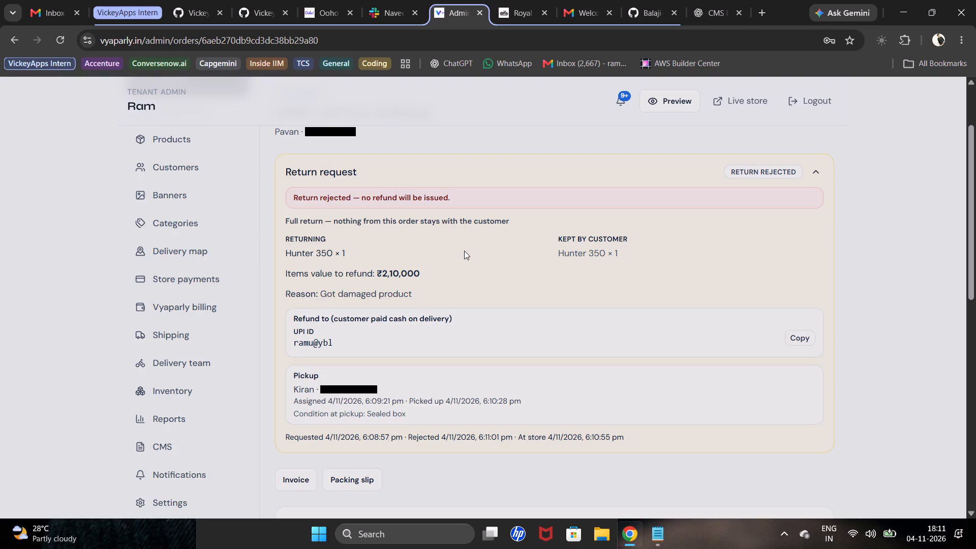
scroll(595, 333, down, 4)
scroll(686, 322, down, 4)
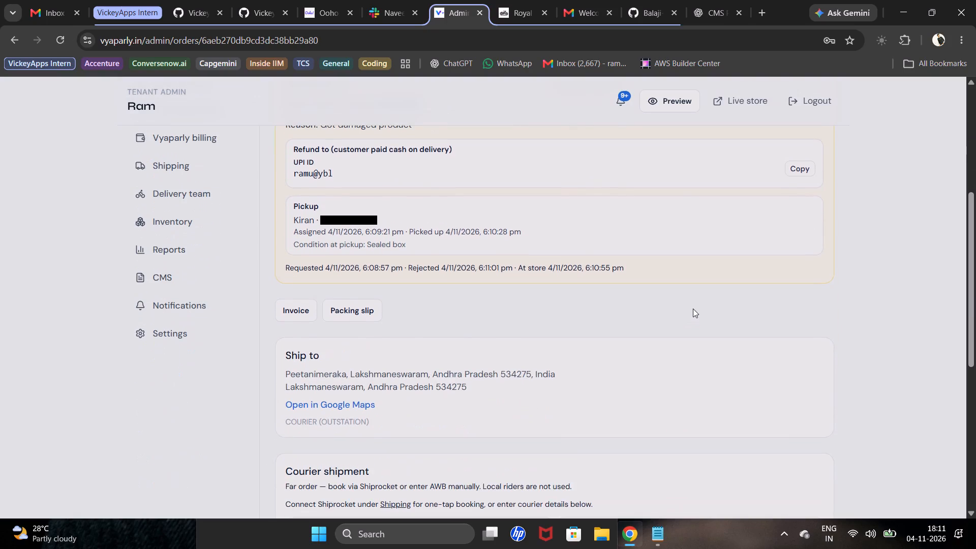
scroll(695, 295, down, 10)
scroll(742, 211, down, 8)
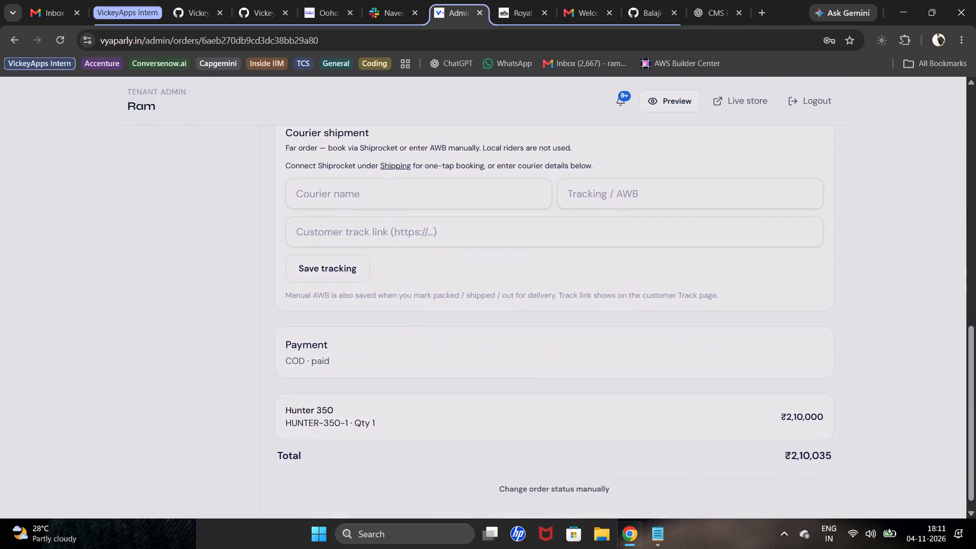
scroll(740, 195, down, 9)
scroll(706, 311, up, 20)
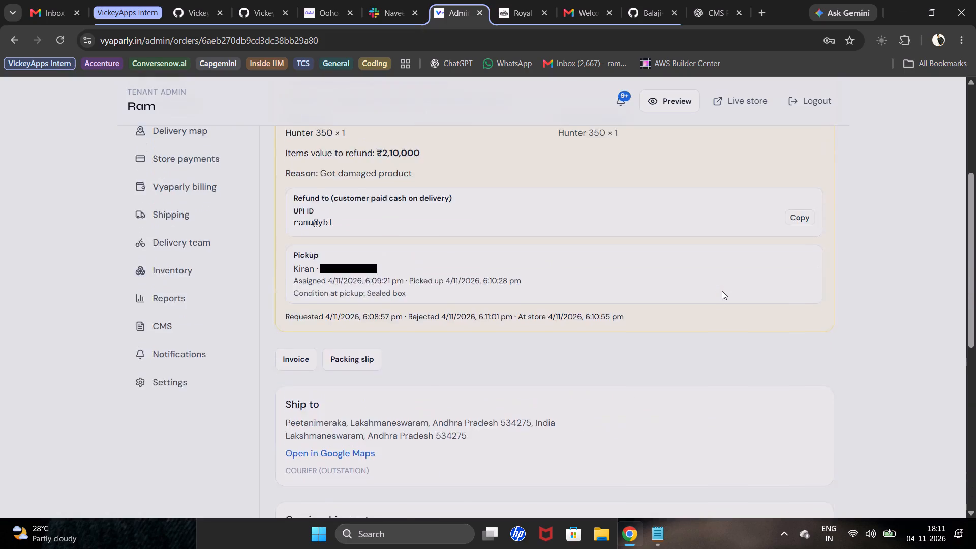
scroll(722, 291, up, 9)
drag(673, 304, 666, 322)
click(779, 300)
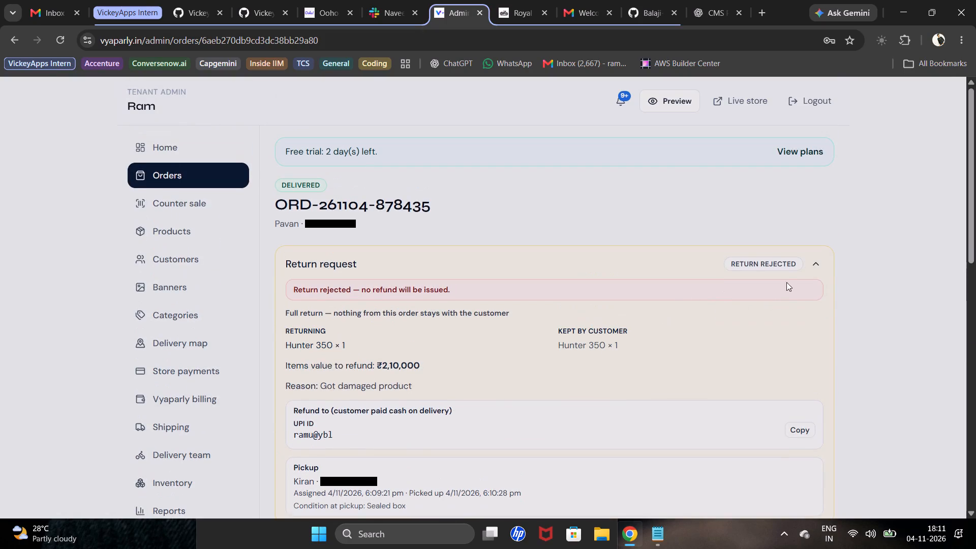
click(817, 258)
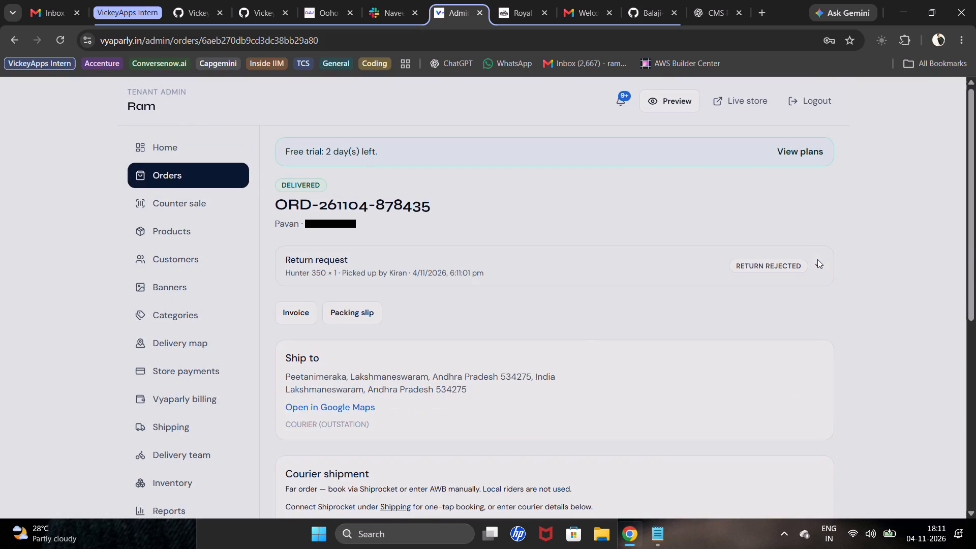
click(817, 259)
click(709, 280)
click(709, 280)
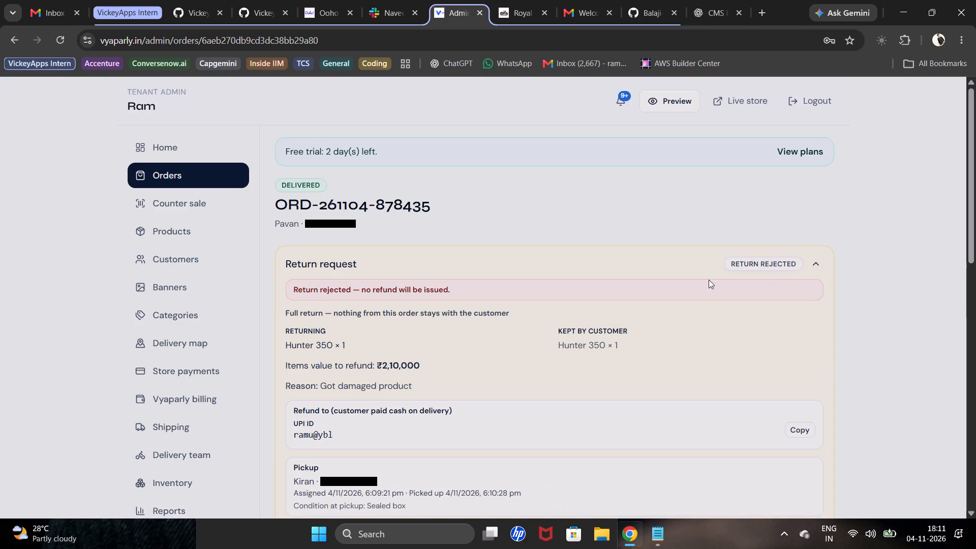
click(495, 0)
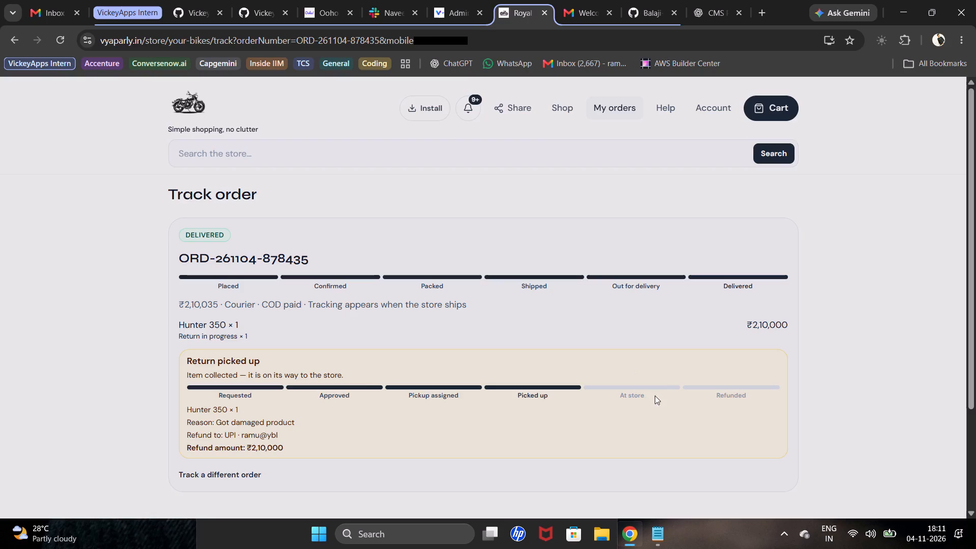
click(64, 40)
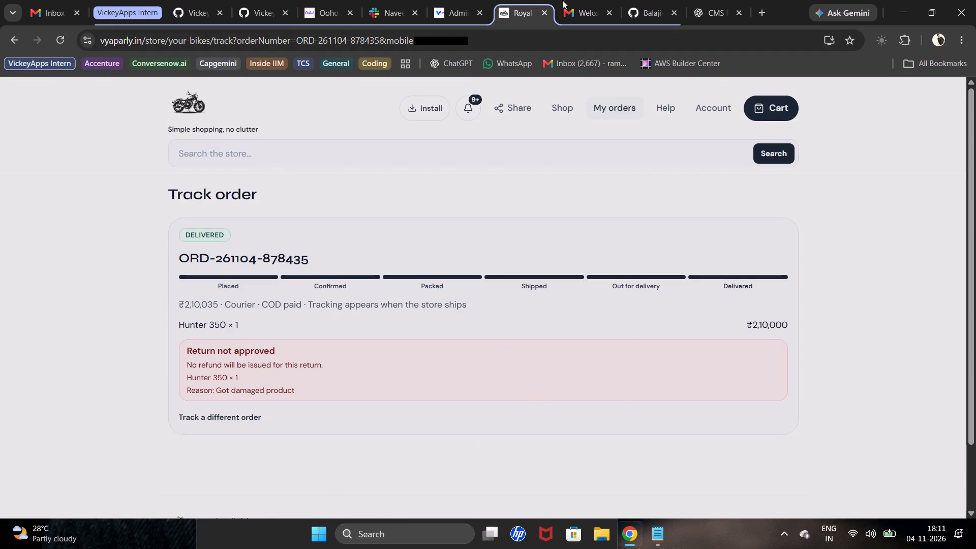
click(462, 0)
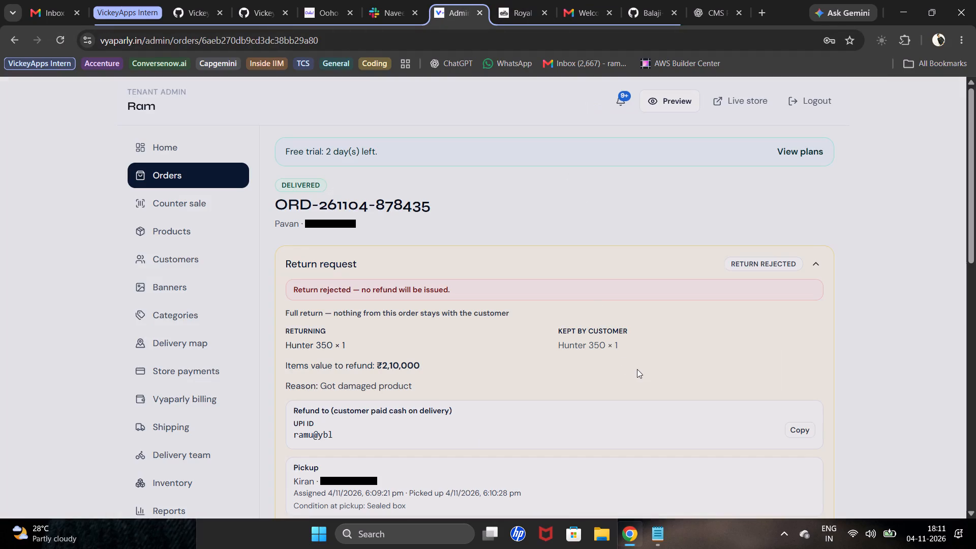
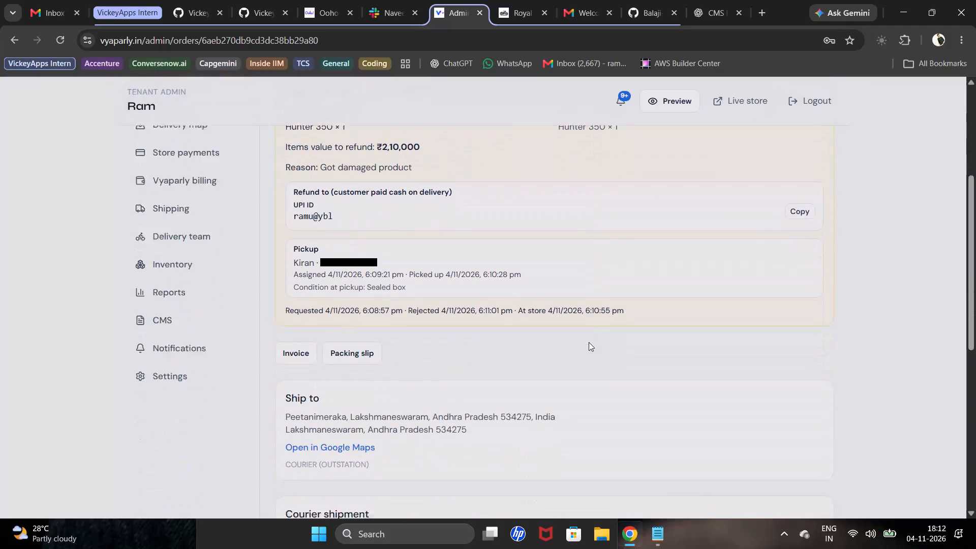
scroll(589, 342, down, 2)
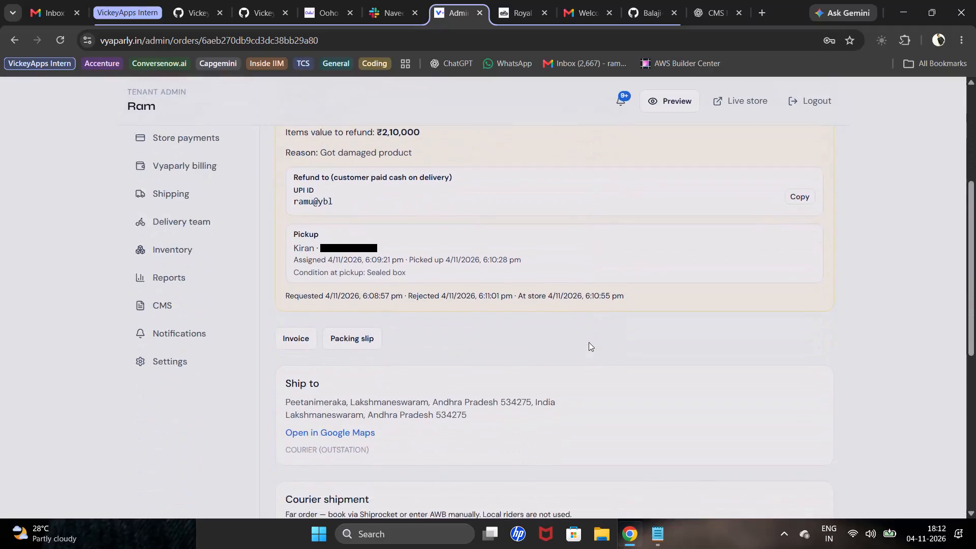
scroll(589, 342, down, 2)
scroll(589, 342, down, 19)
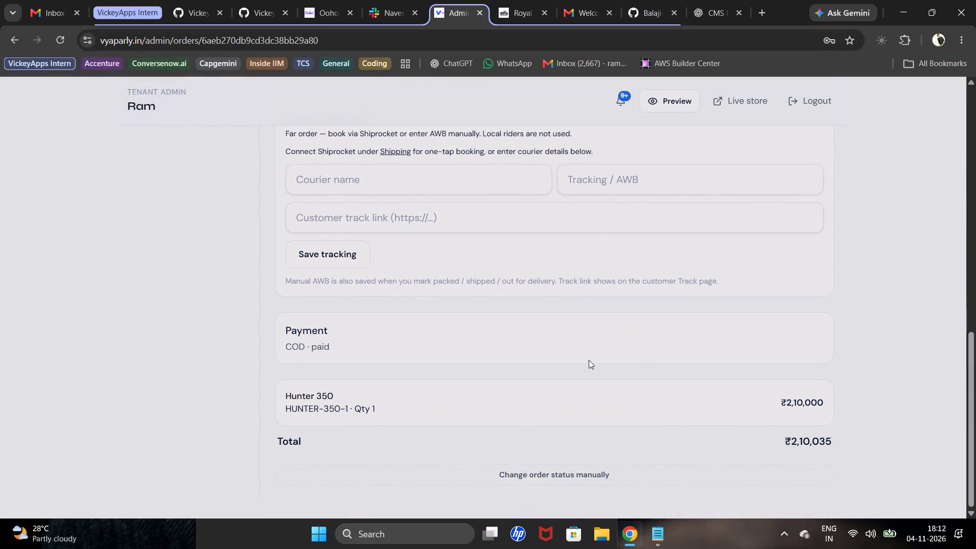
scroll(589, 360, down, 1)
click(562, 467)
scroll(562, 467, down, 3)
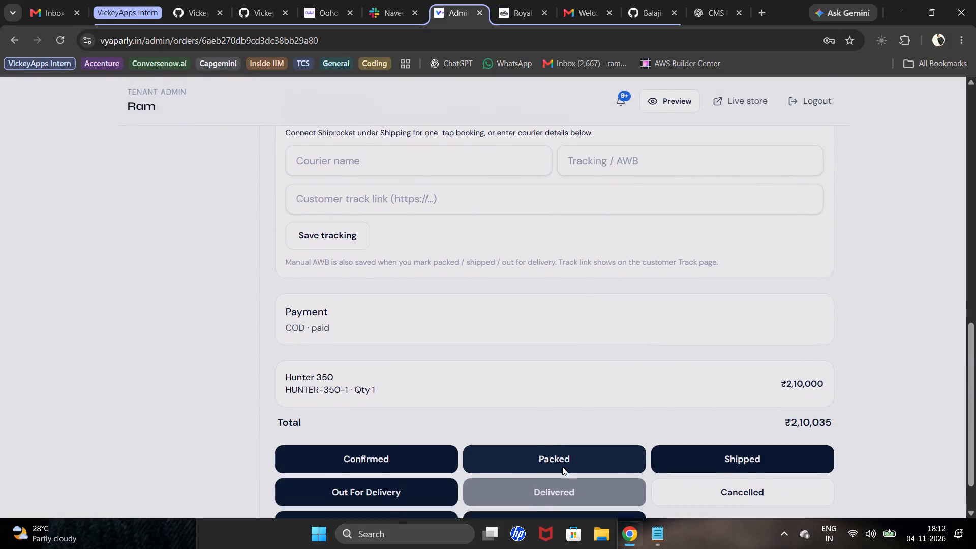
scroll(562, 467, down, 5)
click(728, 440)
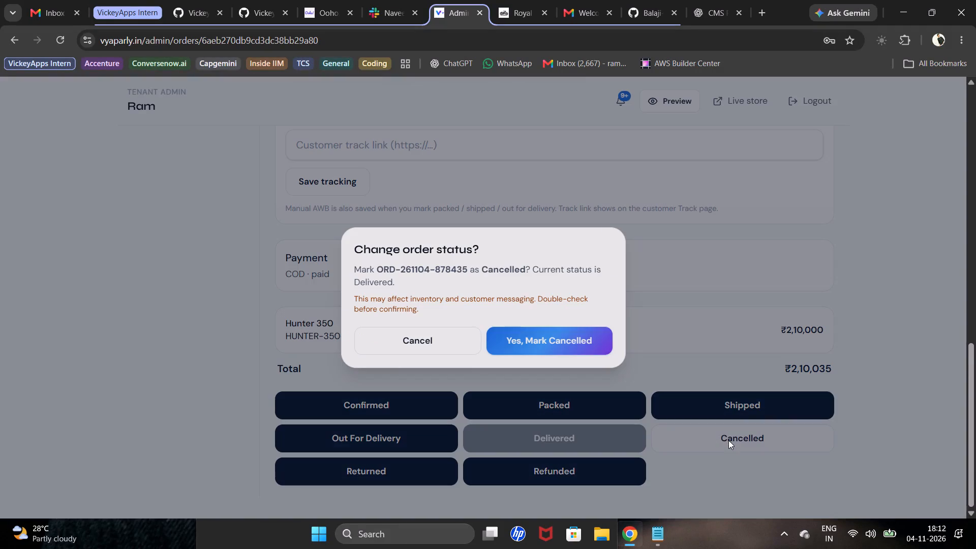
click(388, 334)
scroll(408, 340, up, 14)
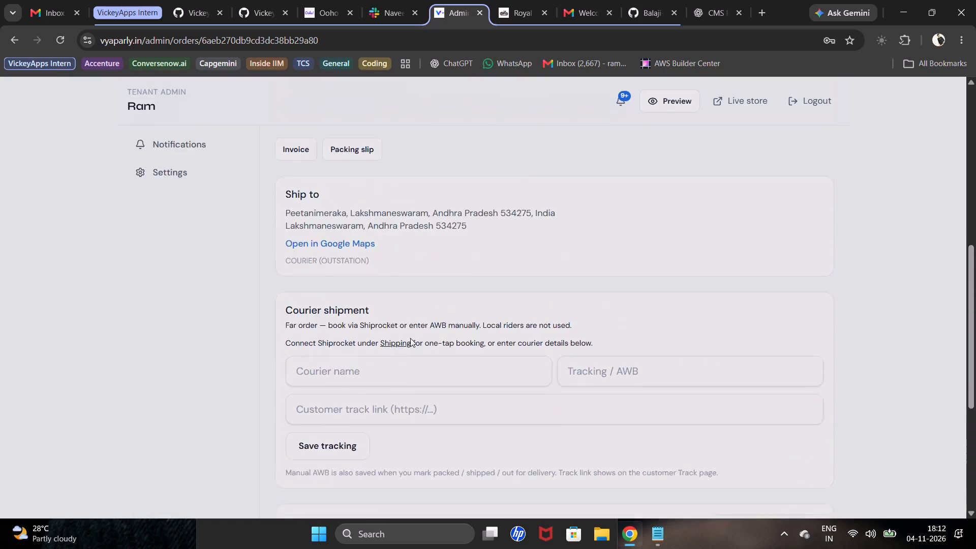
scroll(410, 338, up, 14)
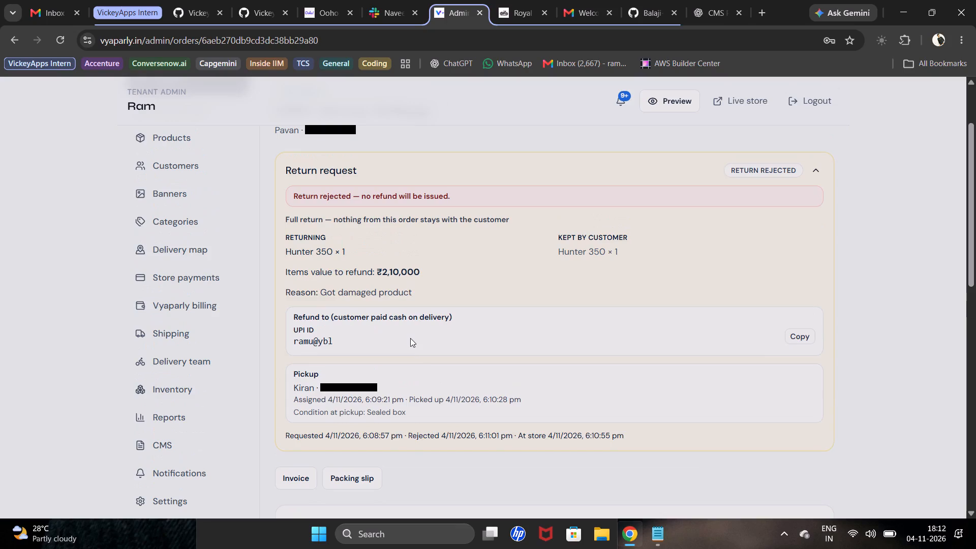
click(513, 0)
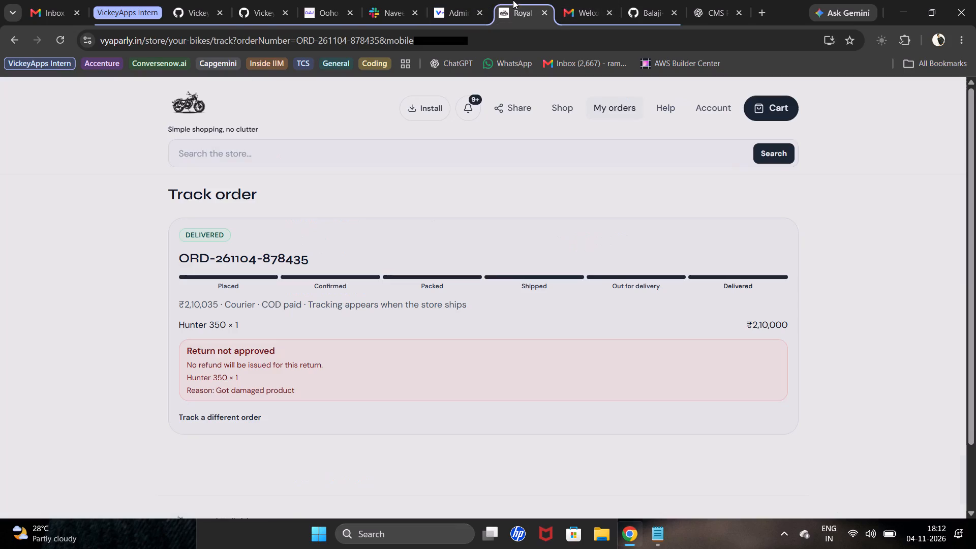
click(213, 109)
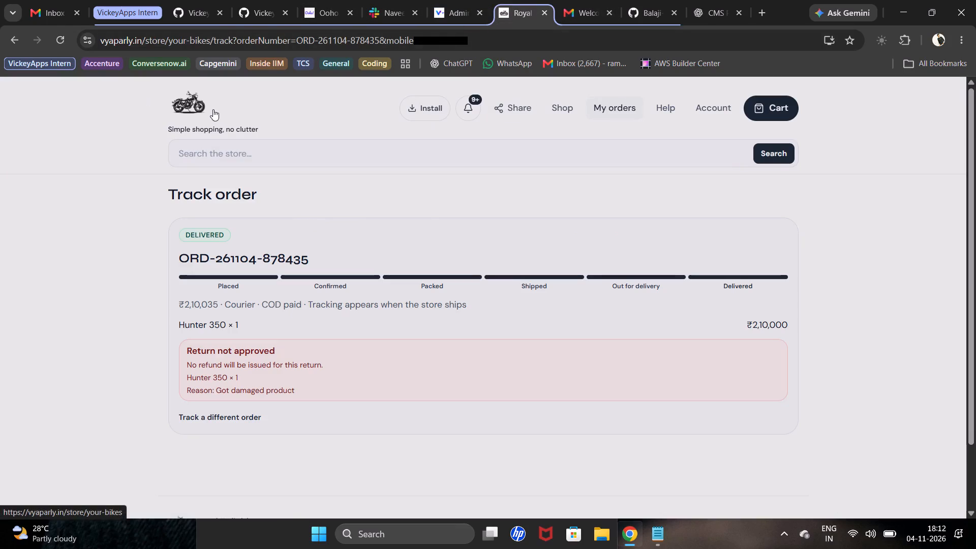
click(601, 105)
scroll(460, 213, down, 2)
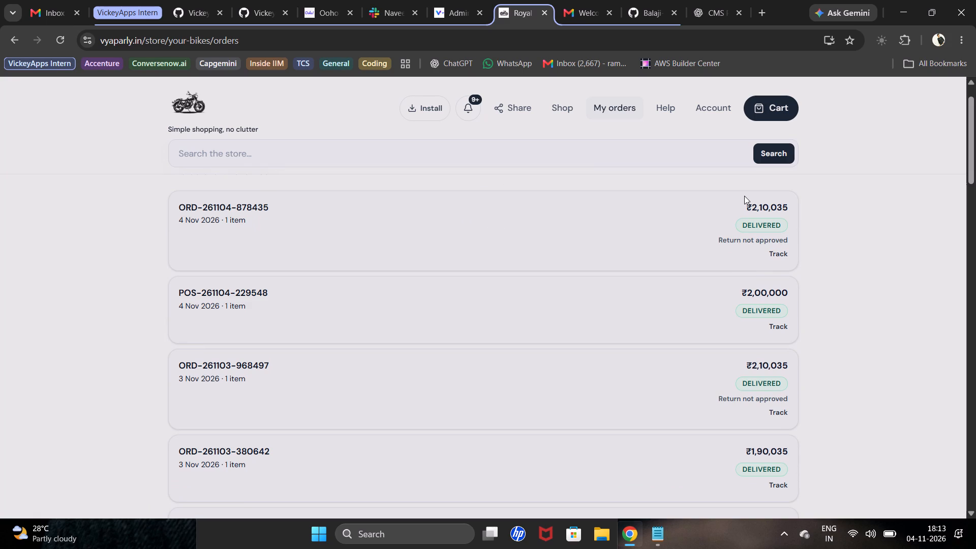
Open the Hunter 350 product page from the storefront home and test whether the bike can be added or bought.
click(230, 102)
click(215, 106)
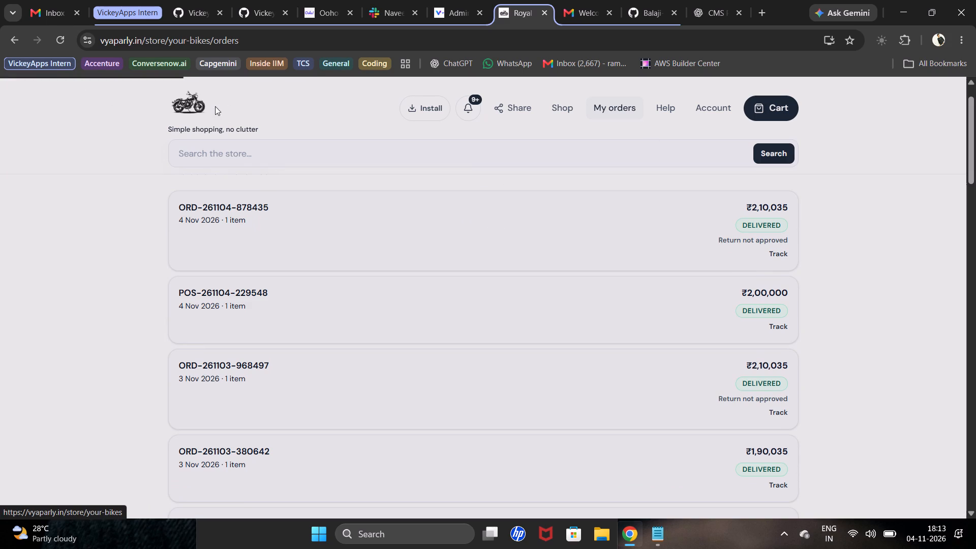
scroll(611, 355, down, 5)
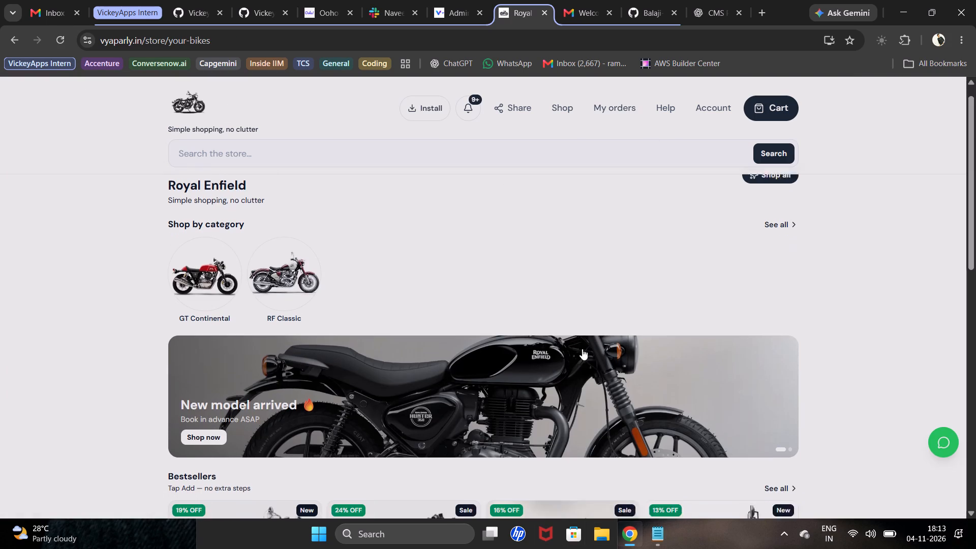
scroll(586, 320, down, 2)
click(462, 271)
scroll(371, 219, down, 3)
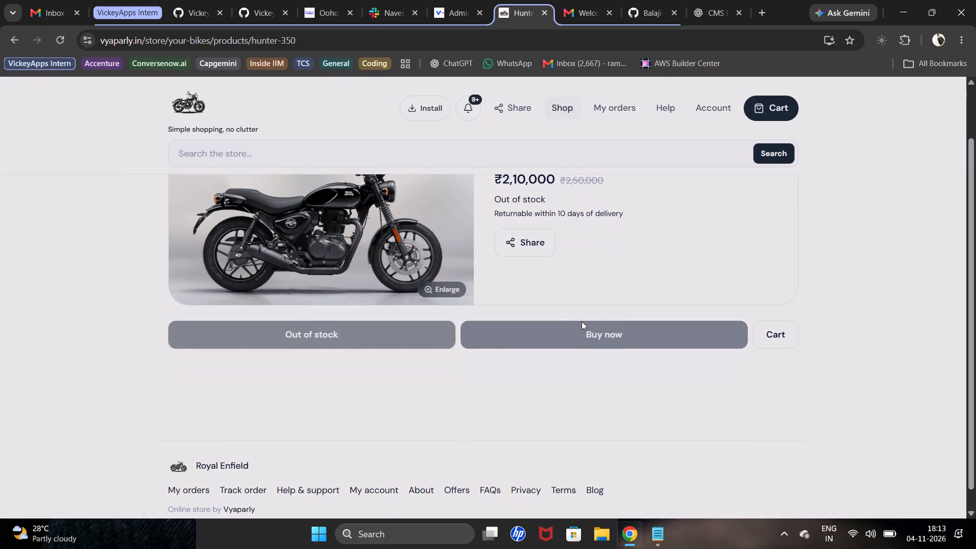
click(595, 342)
scroll(349, 326, up, 3)
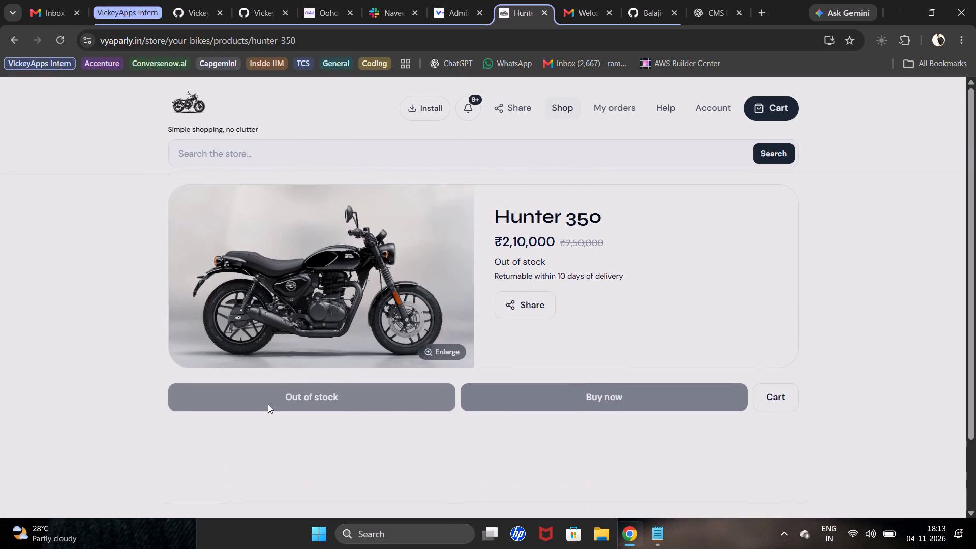
click(272, 404)
click(279, 402)
drag(332, 391, 339, 391)
click(455, 386)
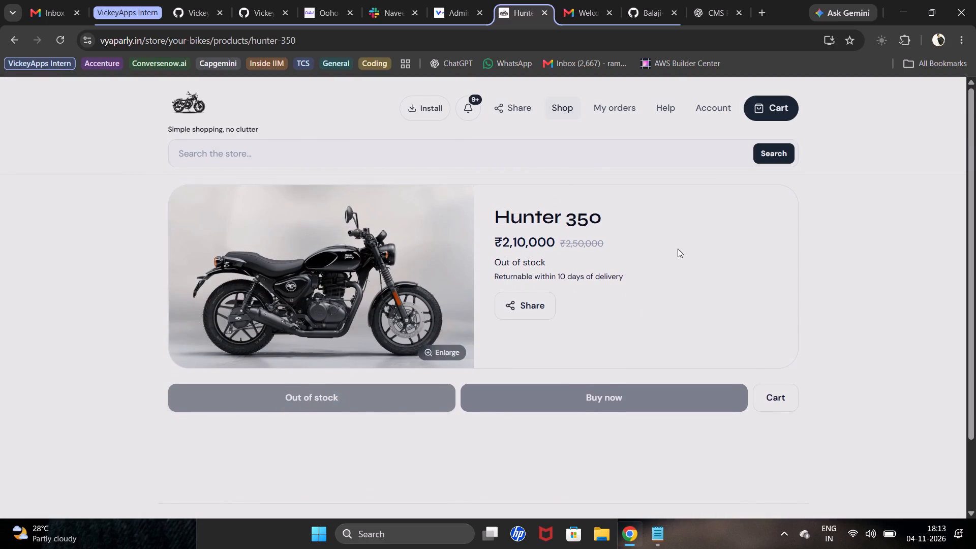
Return to the admin site and review the store notifications for the Hunter 350 order and its return.
click(446, 0)
scroll(150, 169, up, 4)
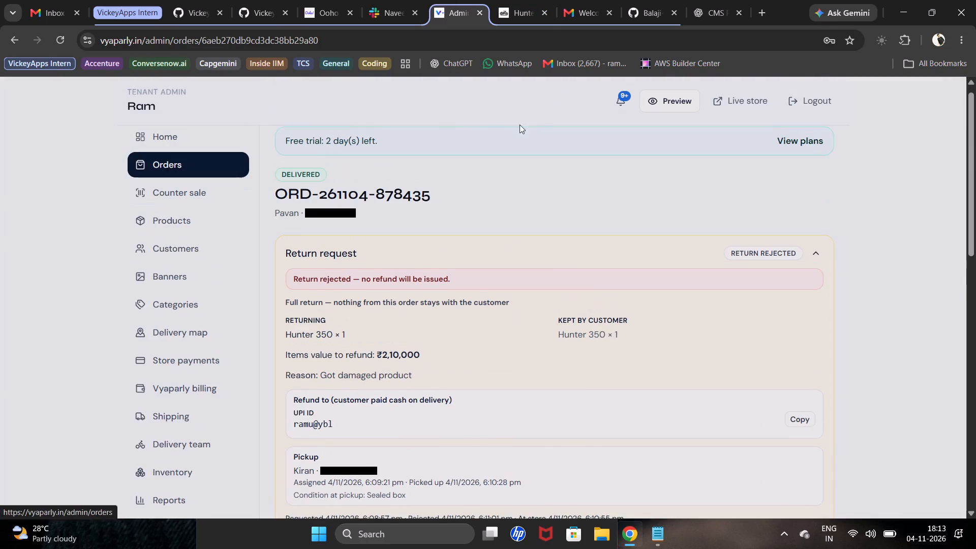
click(618, 102)
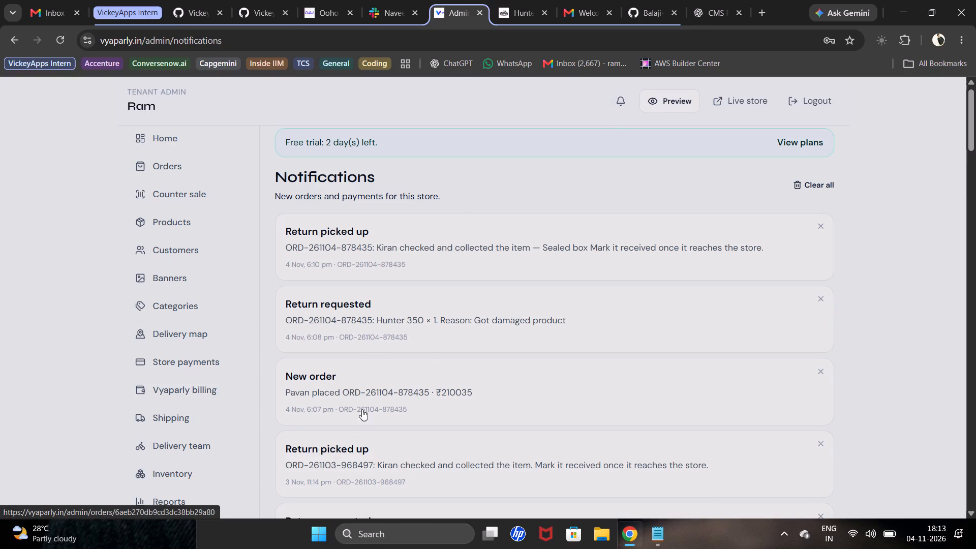
Review the summary figures and recent orders on the admin home dashboard.
drag(166, 136, 170, 136)
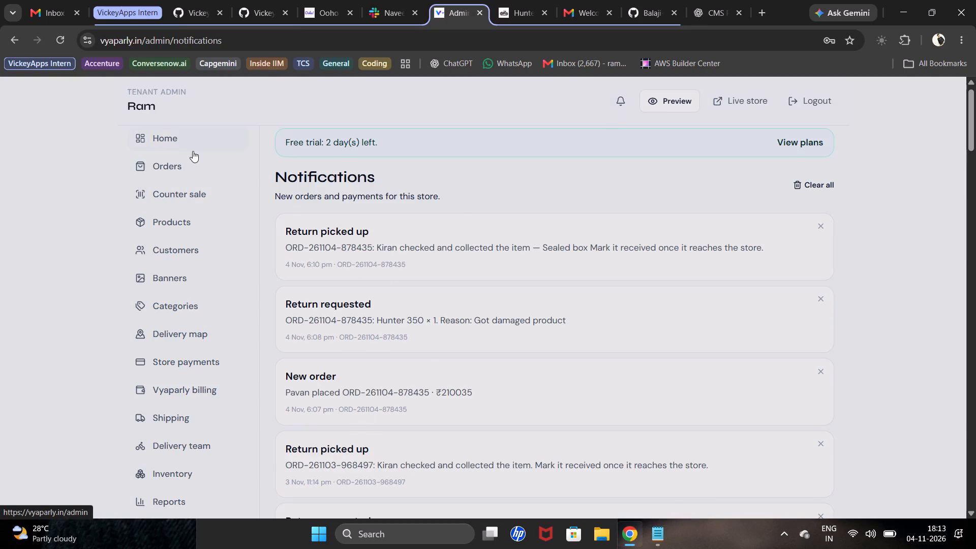
click(193, 151)
scroll(486, 240, up, 2)
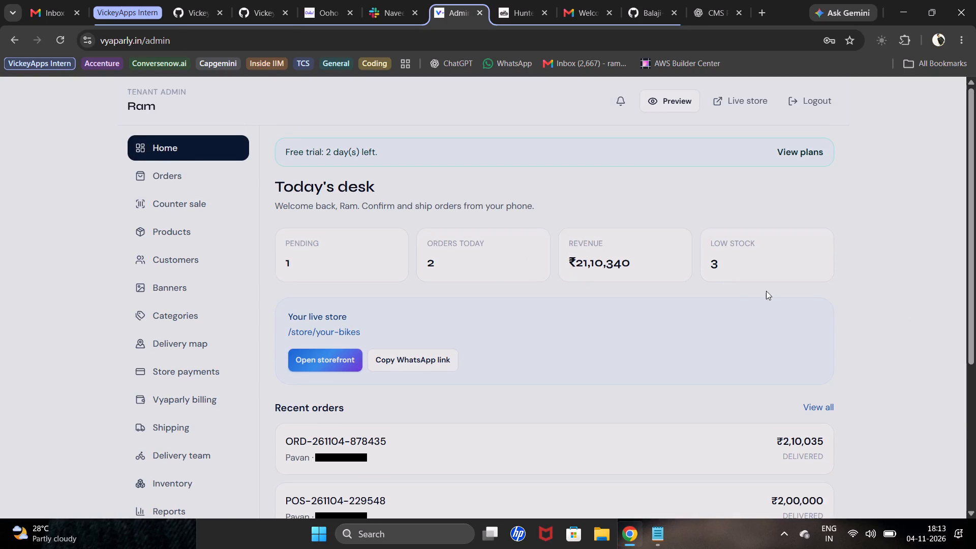
scroll(747, 258, down, 10)
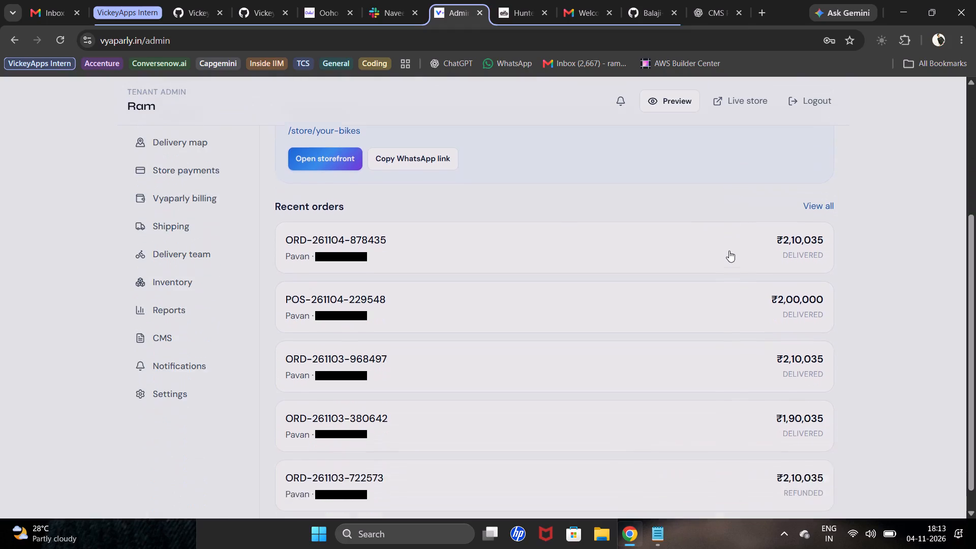
scroll(729, 251, down, 2)
scroll(340, 291, up, 10)
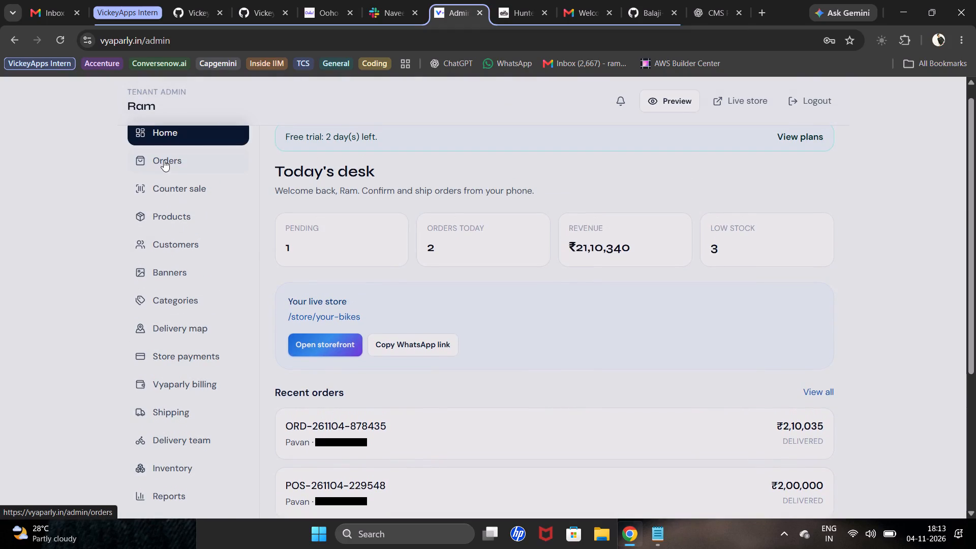
Look over the admin orders list and the counter sale page.
click(170, 147)
click(184, 158)
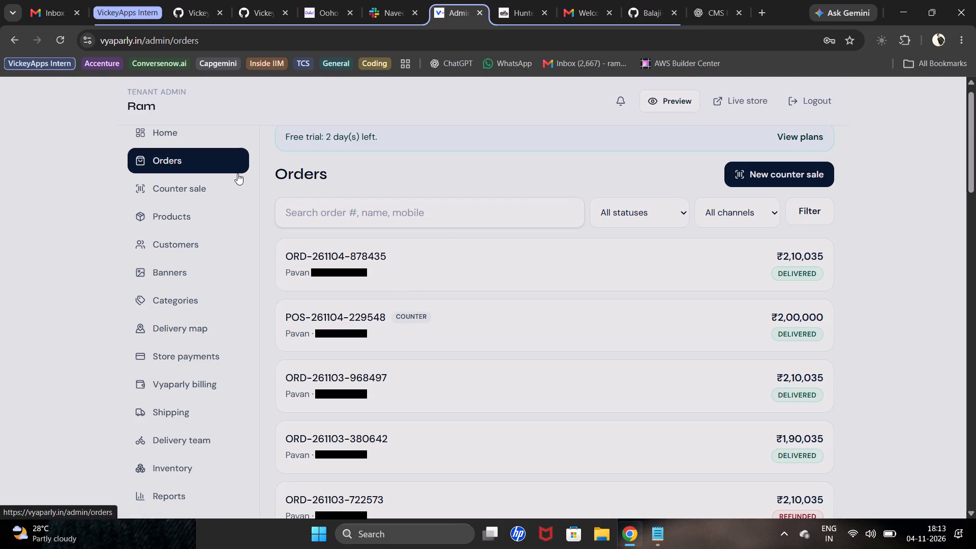
click(175, 187)
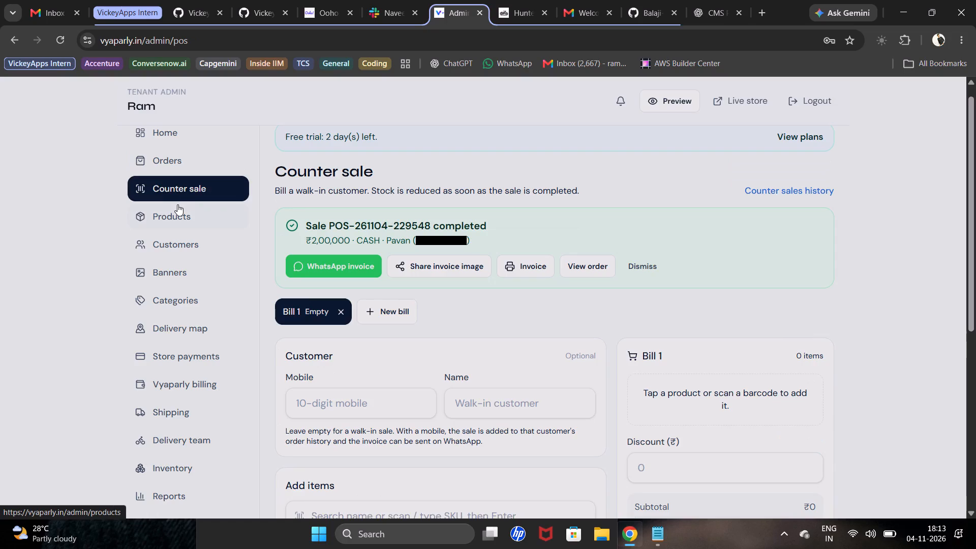
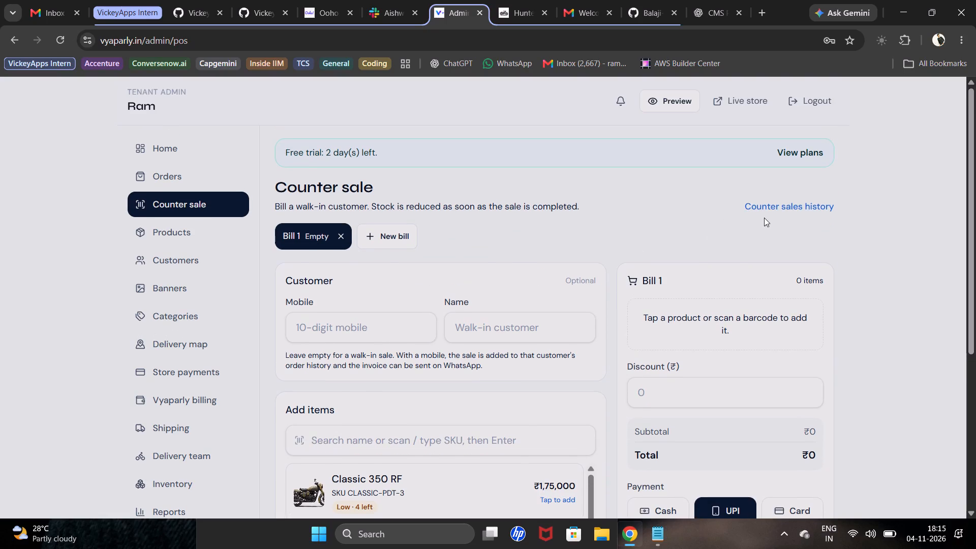
Open the counter sales history and check the order search, status filter and channel filter on the resulting list.
click(775, 204)
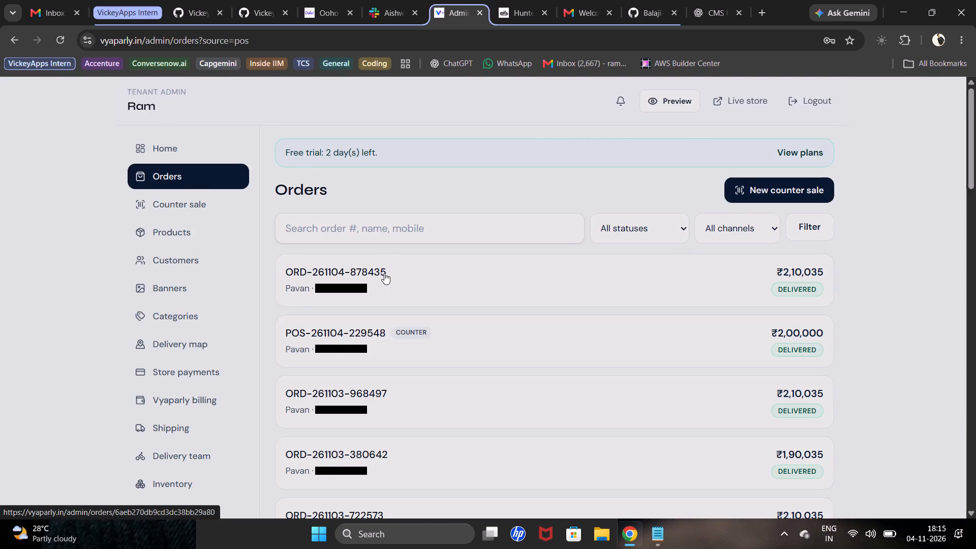
click(400, 200)
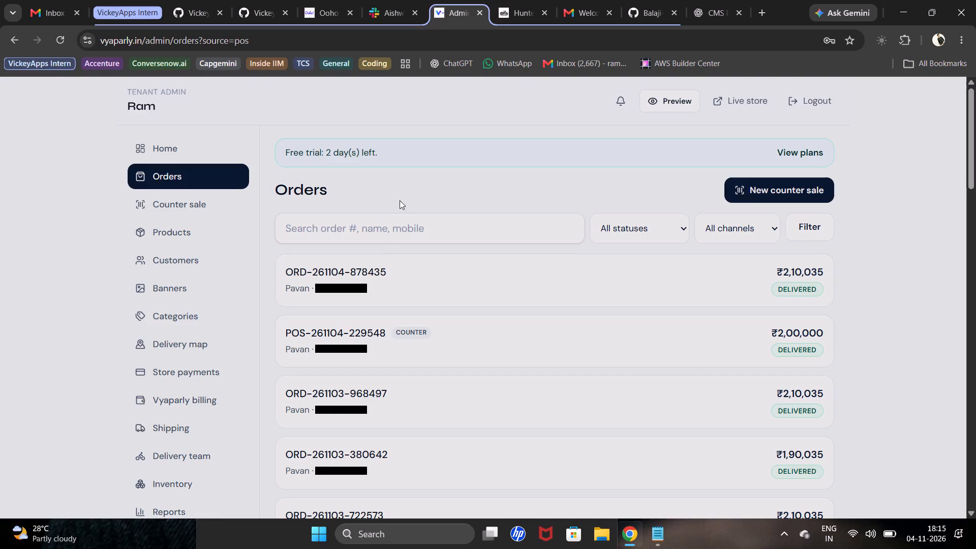
click(426, 229)
click(666, 222)
click(668, 222)
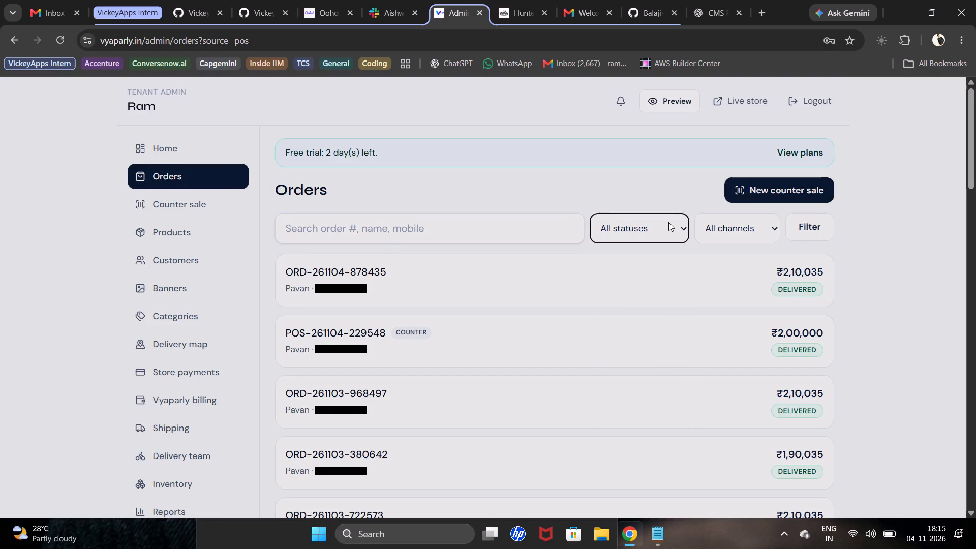
double_click(731, 229)
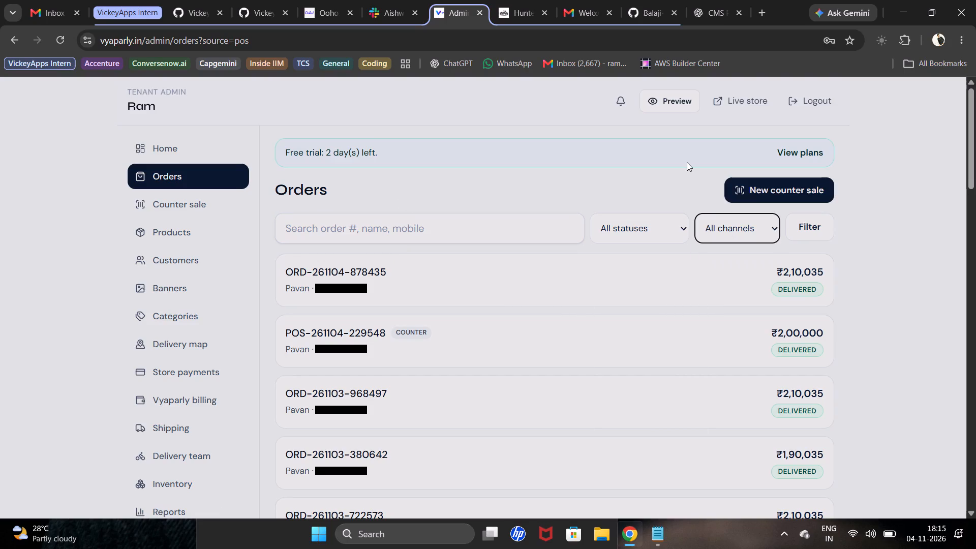
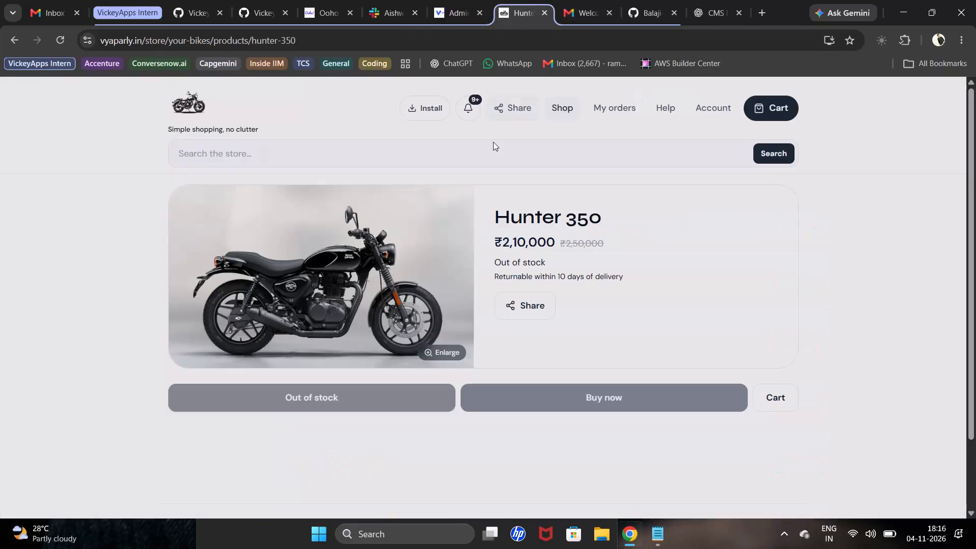
Open Classic 350 RF from the store's product list and start a Buy now checkout for it.
scroll(604, 382, up, 4)
click(553, 100)
scroll(647, 442, down, 2)
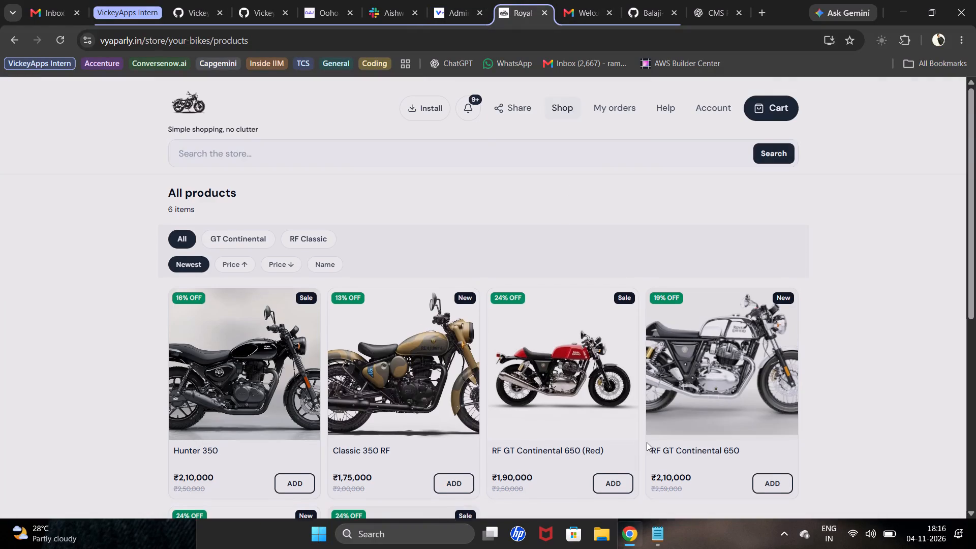
scroll(647, 442, down, 2)
scroll(508, 455, down, 1)
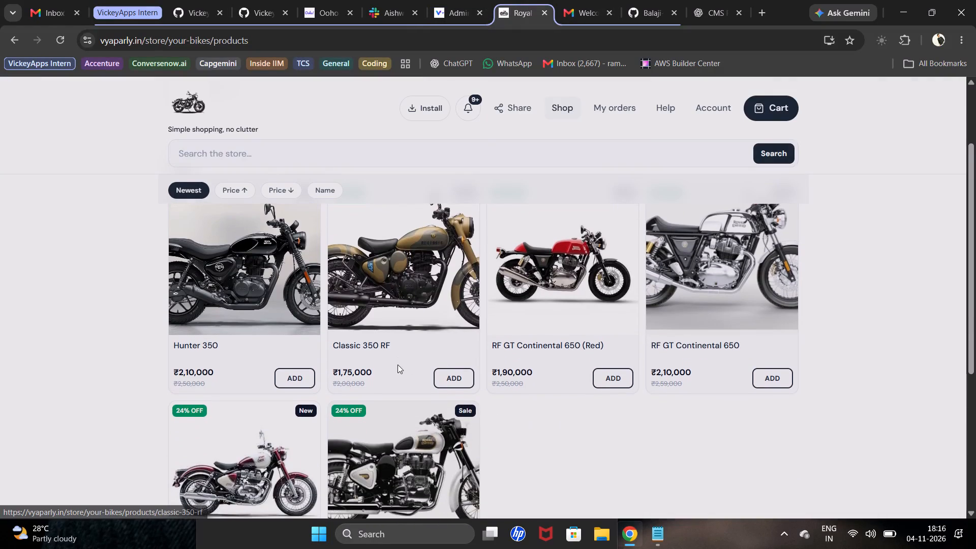
click(398, 364)
click(389, 323)
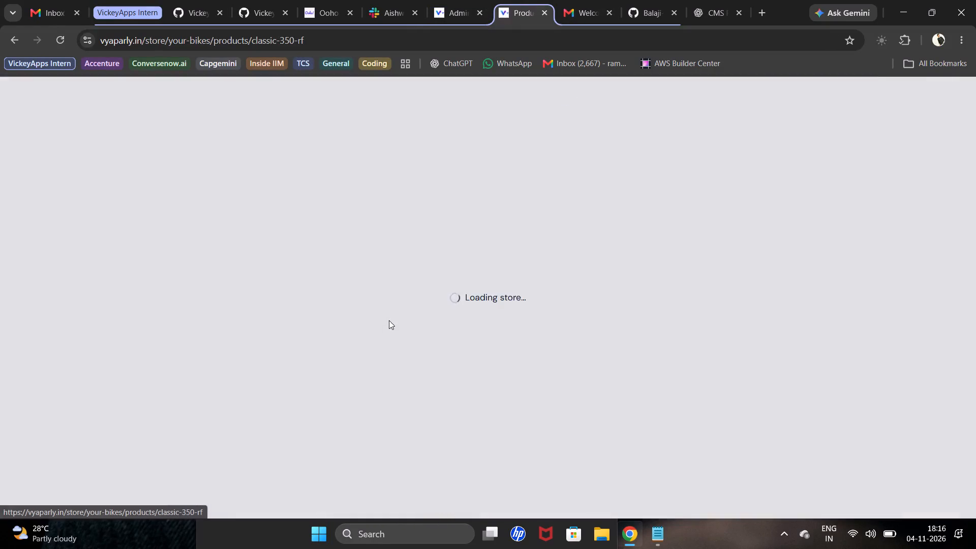
click(571, 407)
click(573, 396)
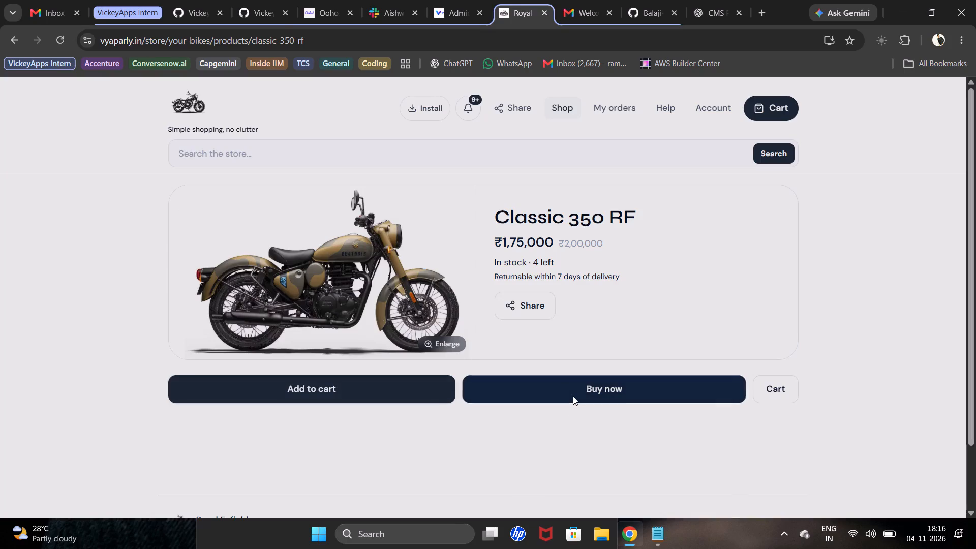
Set the checkout's payment method to Pay online (Razorpay).
scroll(362, 461, down, 6)
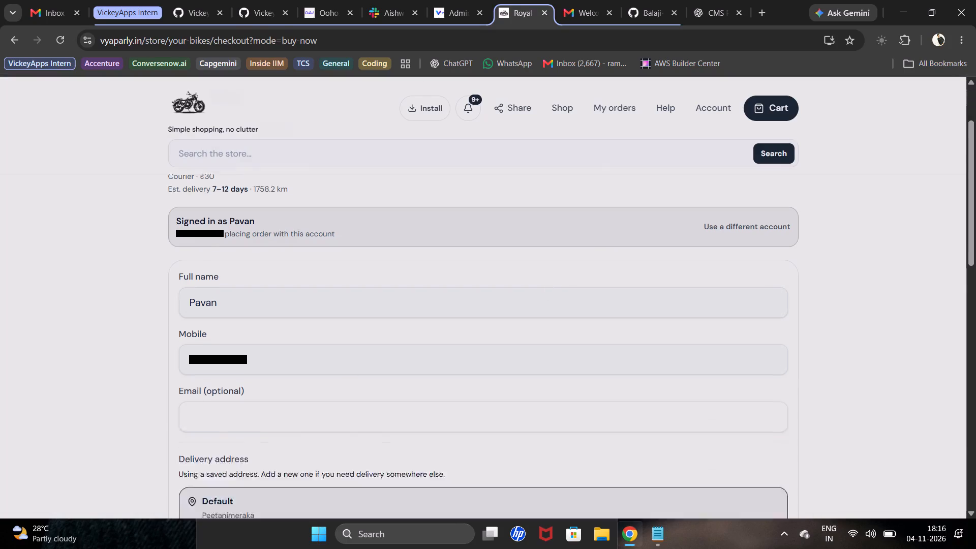
scroll(357, 302, down, 17)
scroll(360, 385, down, 5)
scroll(369, 433, down, 3)
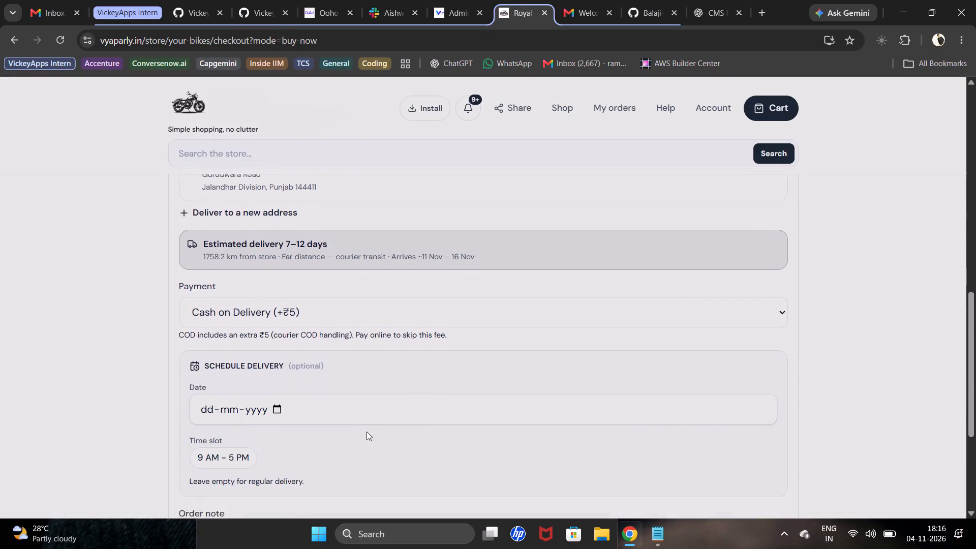
click(338, 258)
click(338, 282)
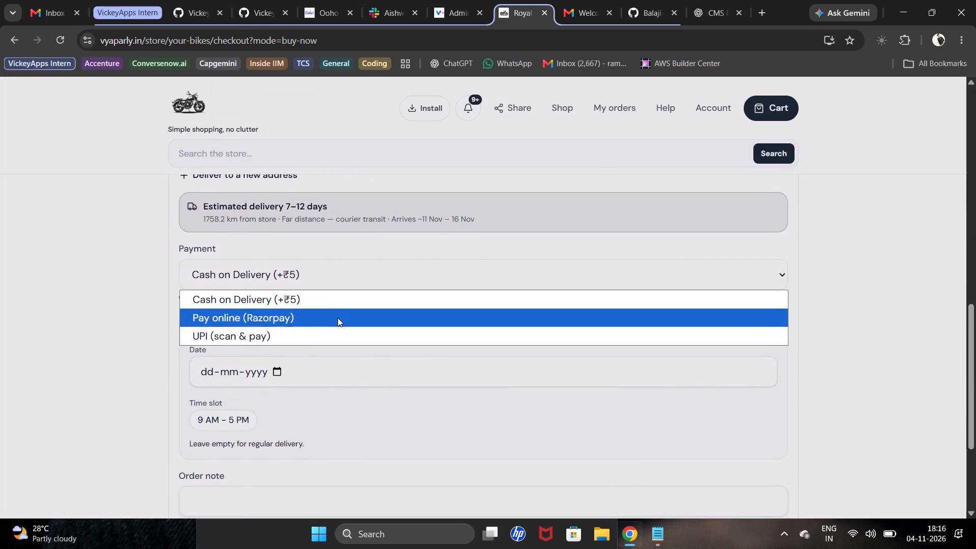
click(338, 318)
Review the checkout form's delivery address, delivery estimate, scheduling options, order note and order total before placing the order.
scroll(361, 353, down, 5)
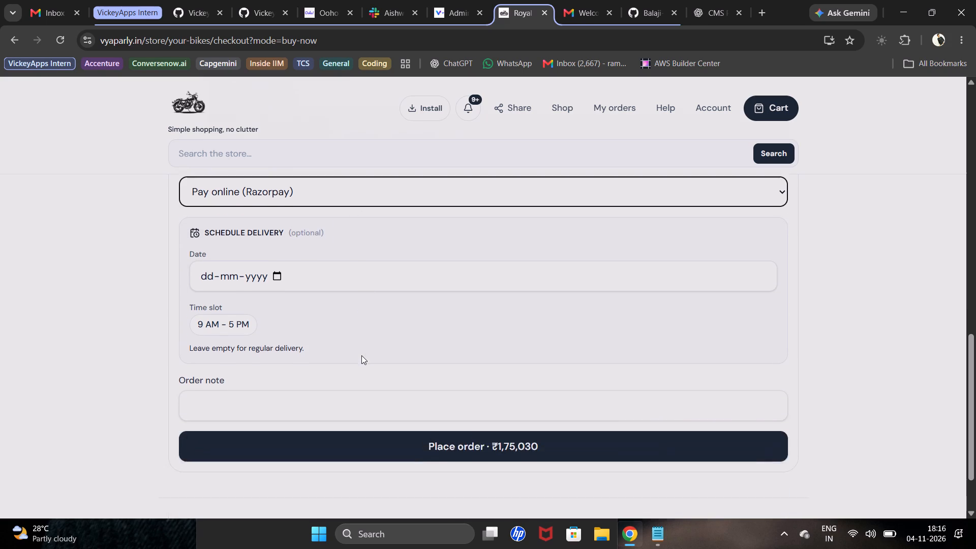
scroll(361, 355, down, 3)
scroll(531, 400, up, 1)
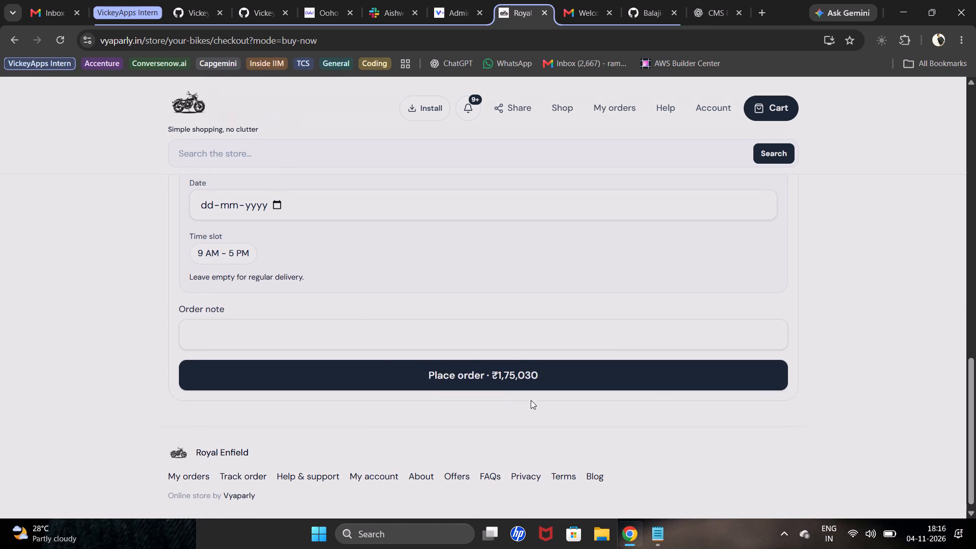
scroll(531, 400, up, 9)
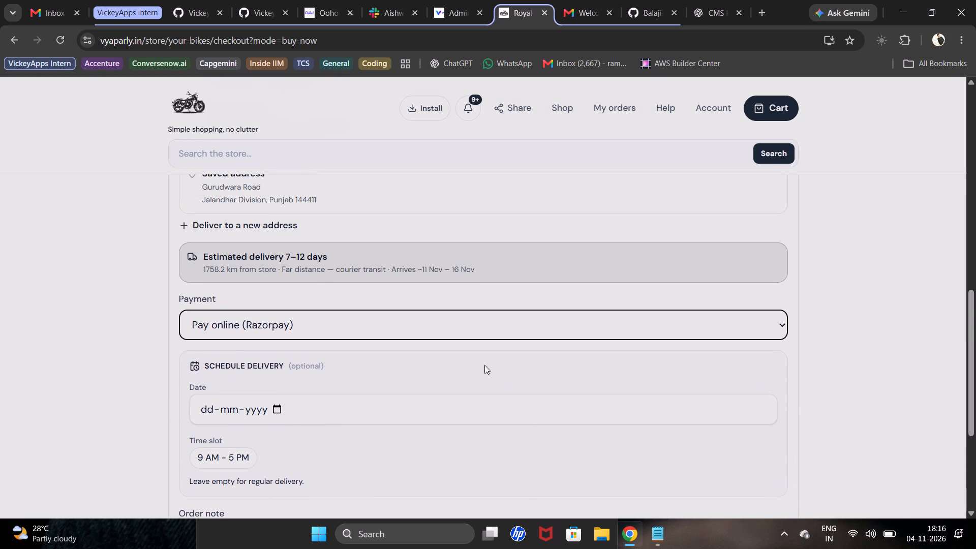
scroll(508, 323, up, 1)
scroll(508, 323, down, 10)
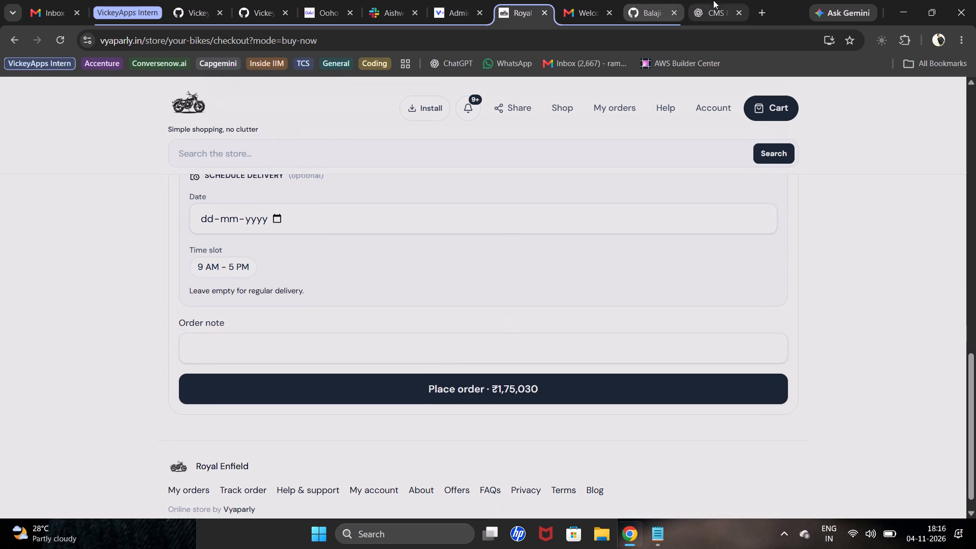
Search the web in a new browser tab for "razorpay demo det".
click(773, 3)
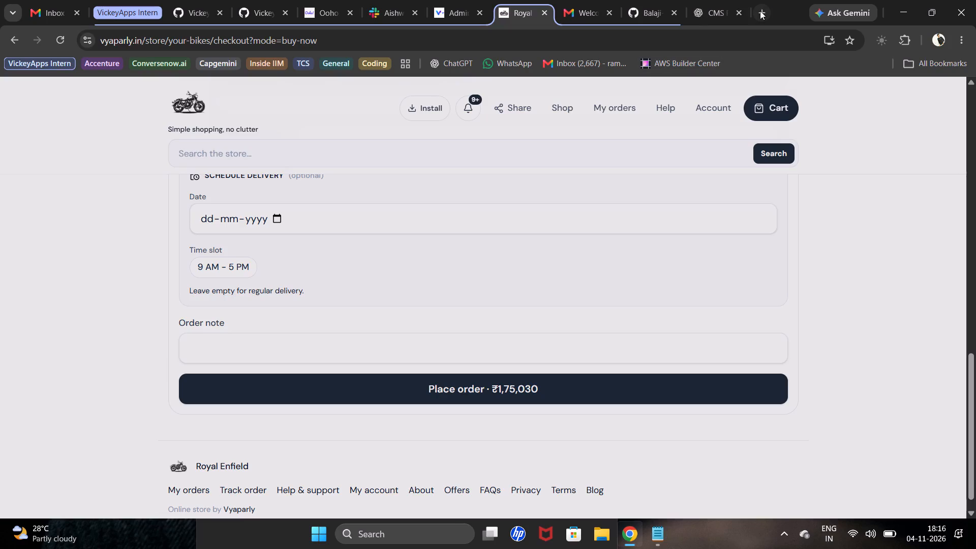
click(760, 11)
key(plus)
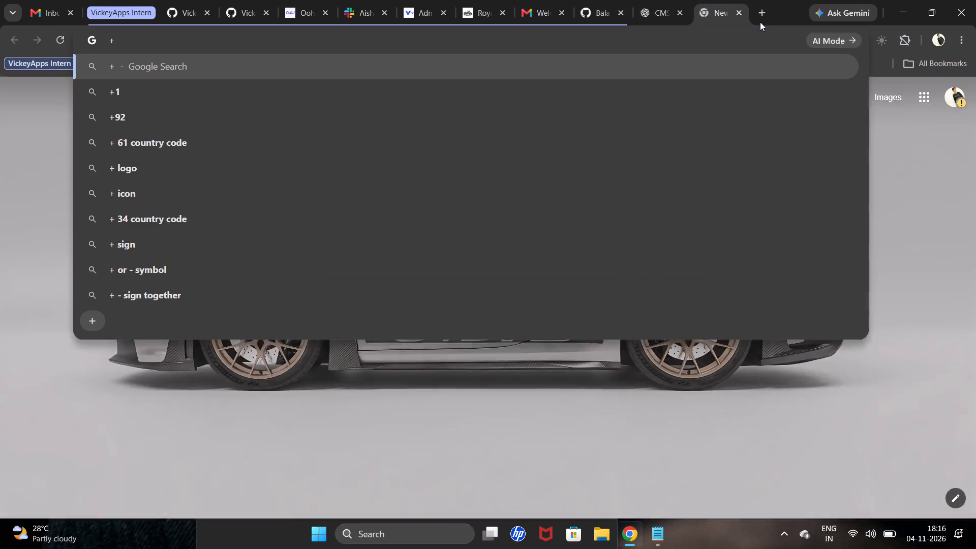
key(BackSpace)
key(BackSpace)
key(BackSpace)
key(r)
key(a)
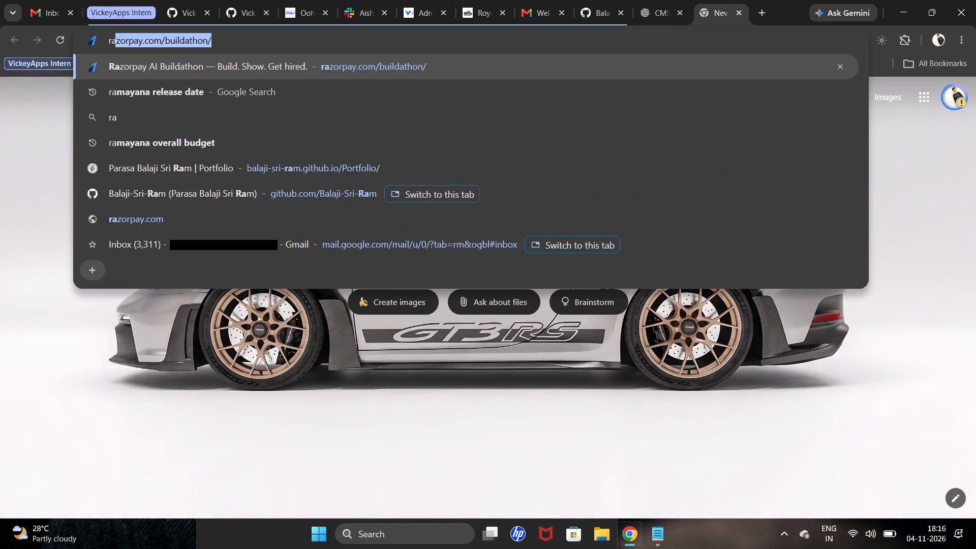
key(z)
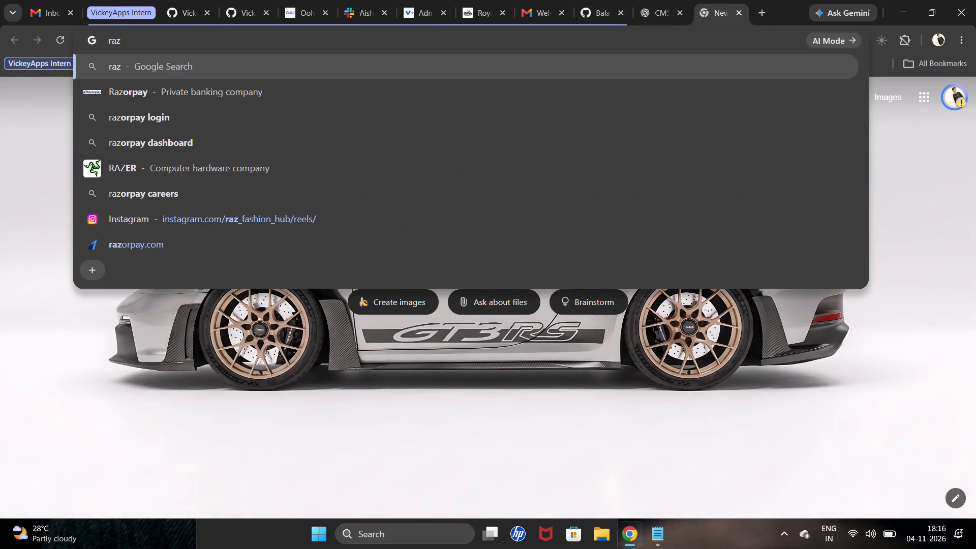
text(orpay demo det)
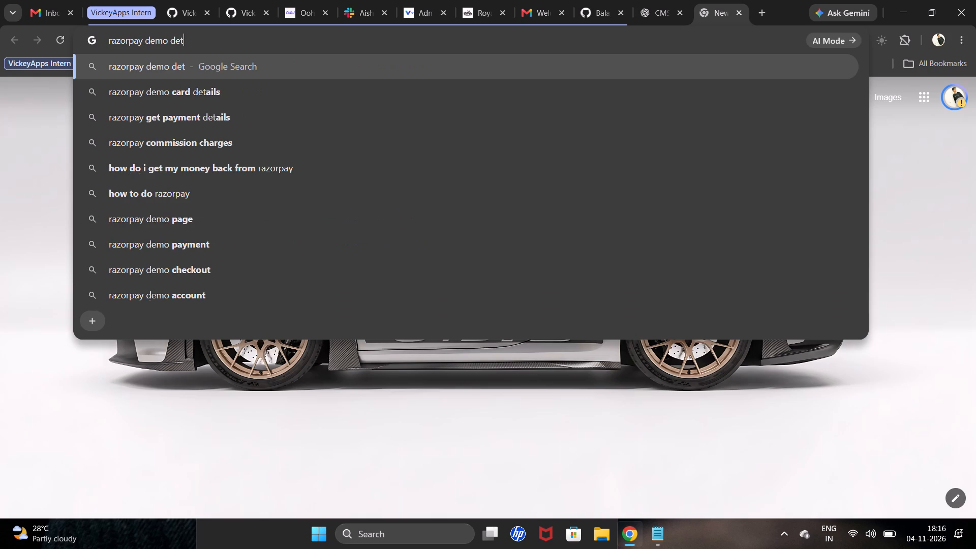
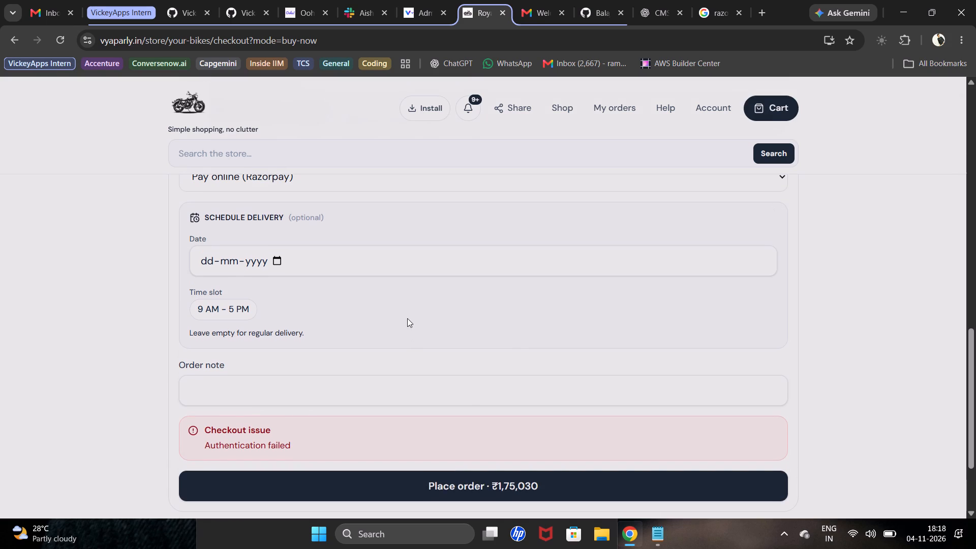
Review the checkout form from the payment and delivery sections back to the customer details and order summary.
scroll(422, 338, up, 3)
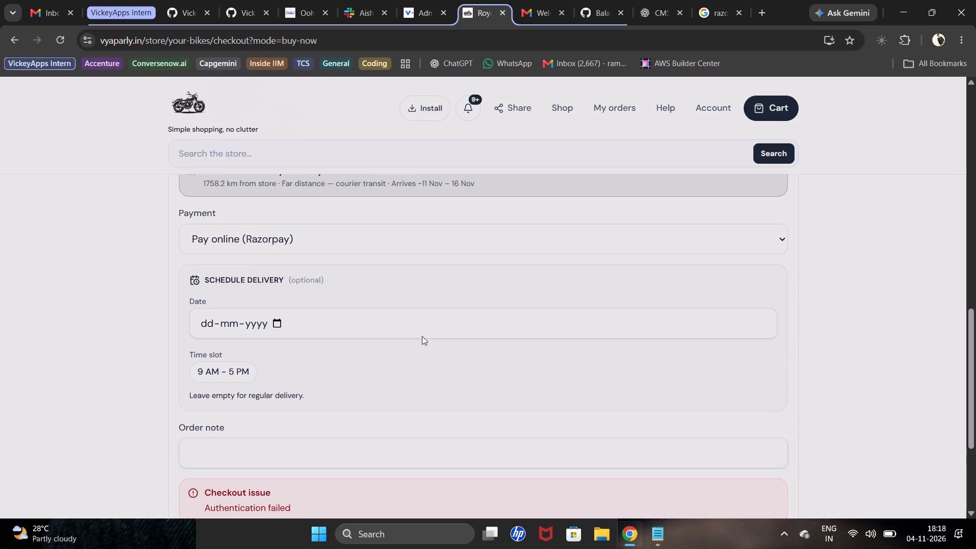
scroll(422, 336, up, 2)
scroll(414, 238, up, 3)
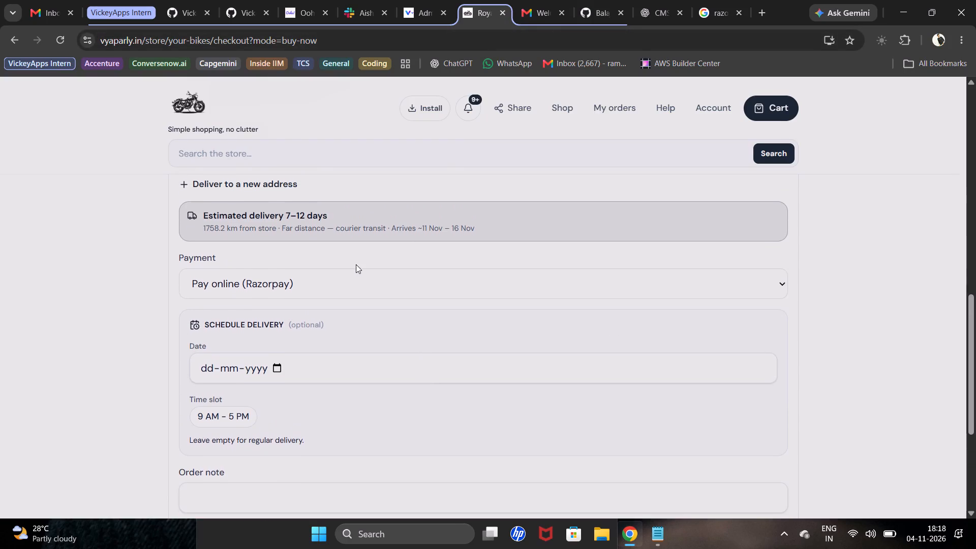
scroll(356, 264, up, 9)
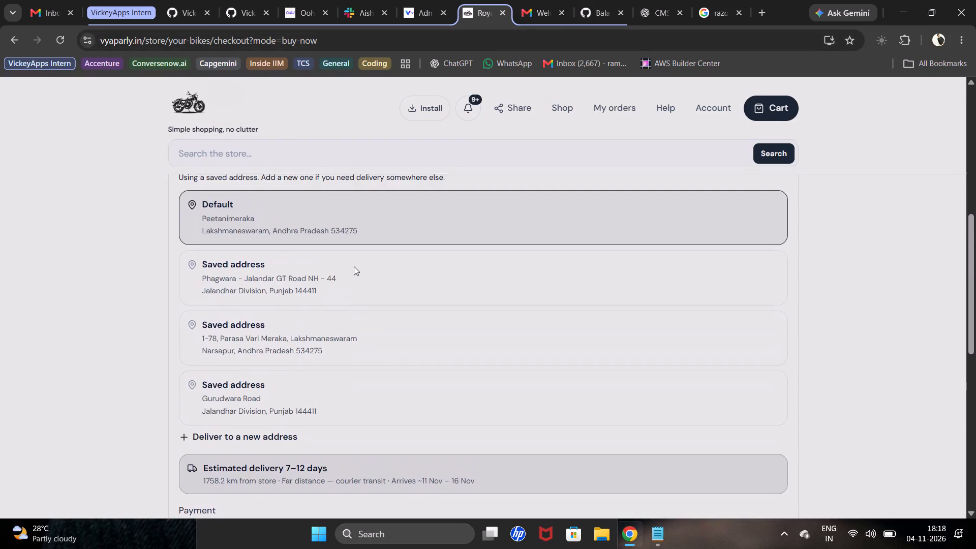
scroll(384, 256, up, 15)
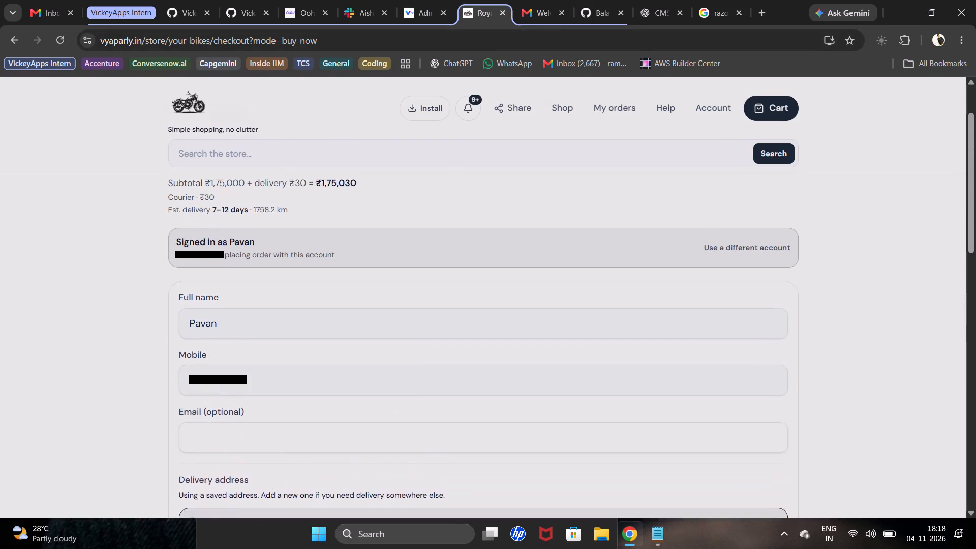
scroll(385, 236, up, 9)
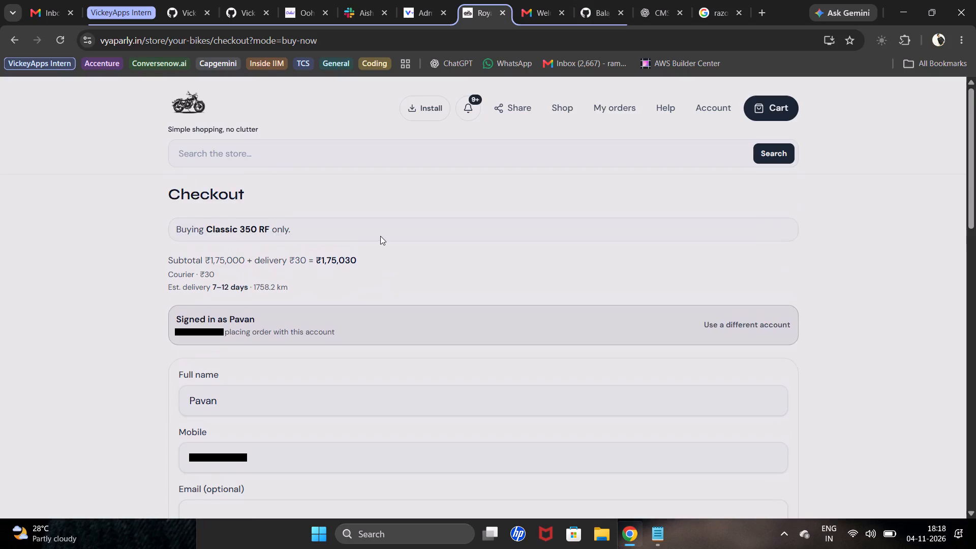
Try to place the Classic 350 RF order again with the Pay online (Razorpay) payment method.
scroll(380, 236, down, 4)
middle_click(382, 237)
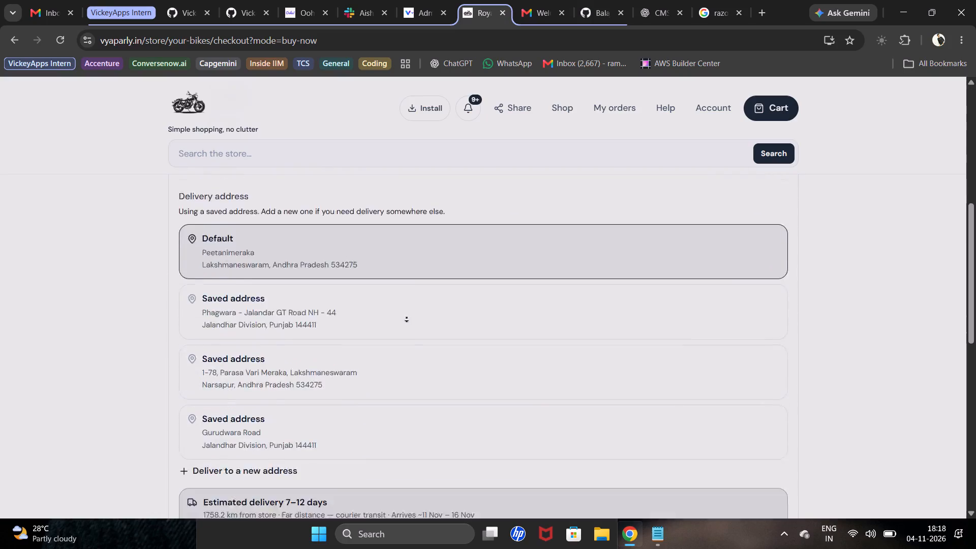
middle_click(407, 318)
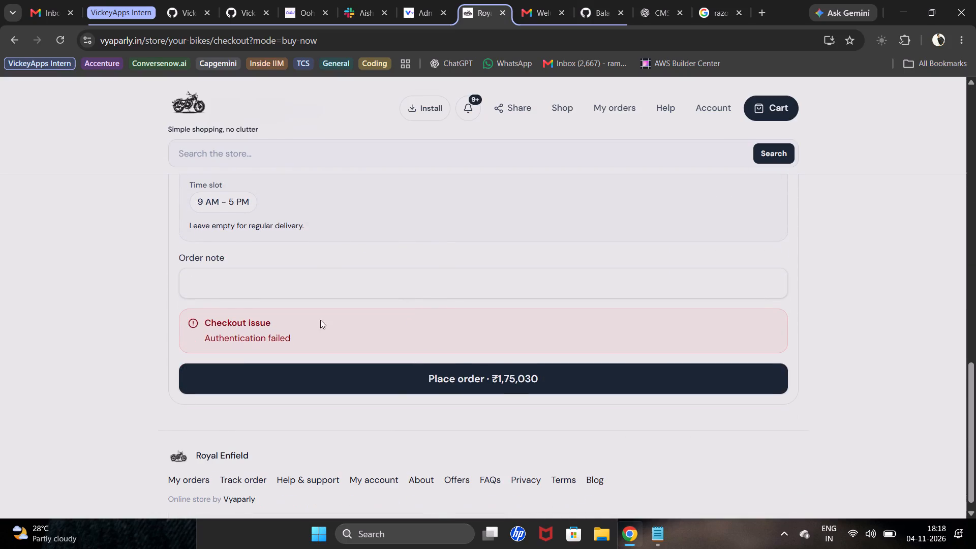
click(335, 376)
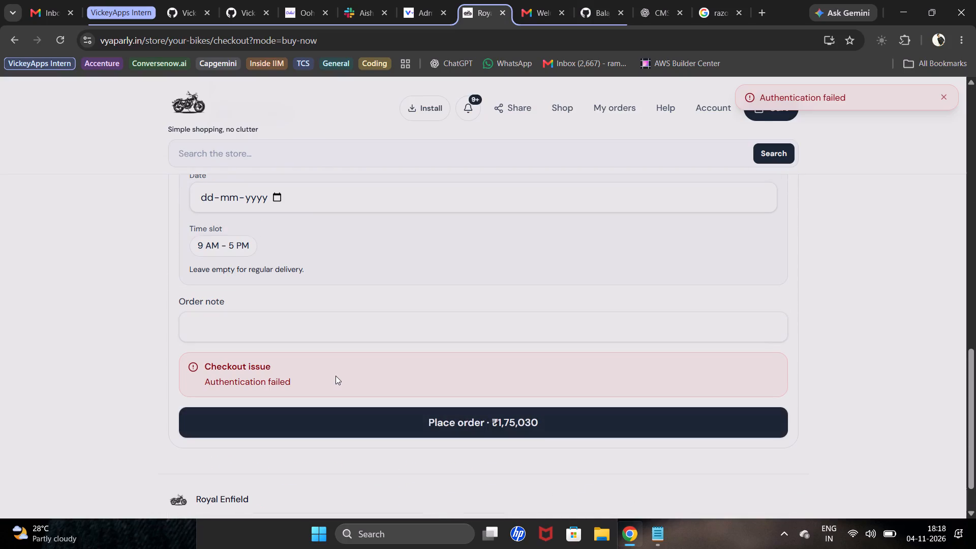
Switch to the tenant admin site and bring up the Razorpay key fields in the Store payments settings.
click(438, 0)
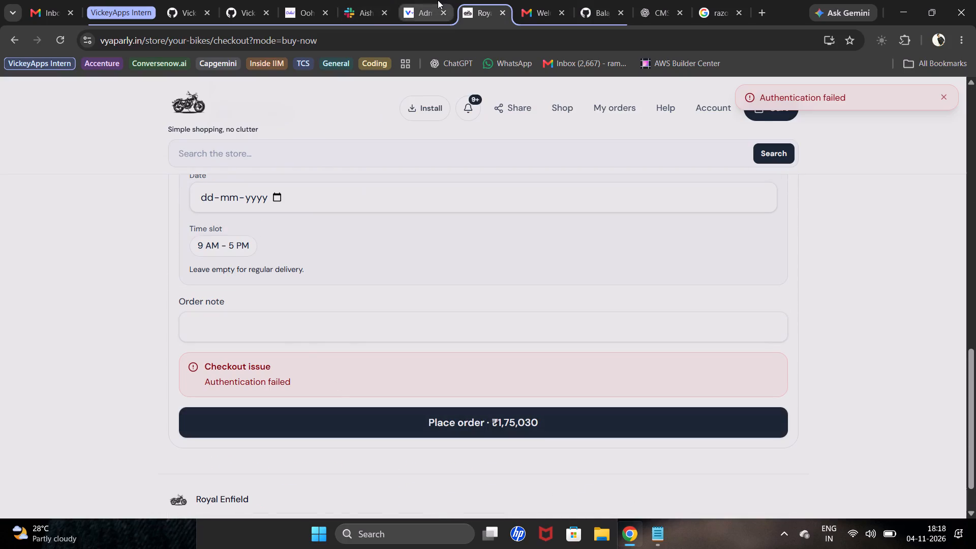
click(218, 298)
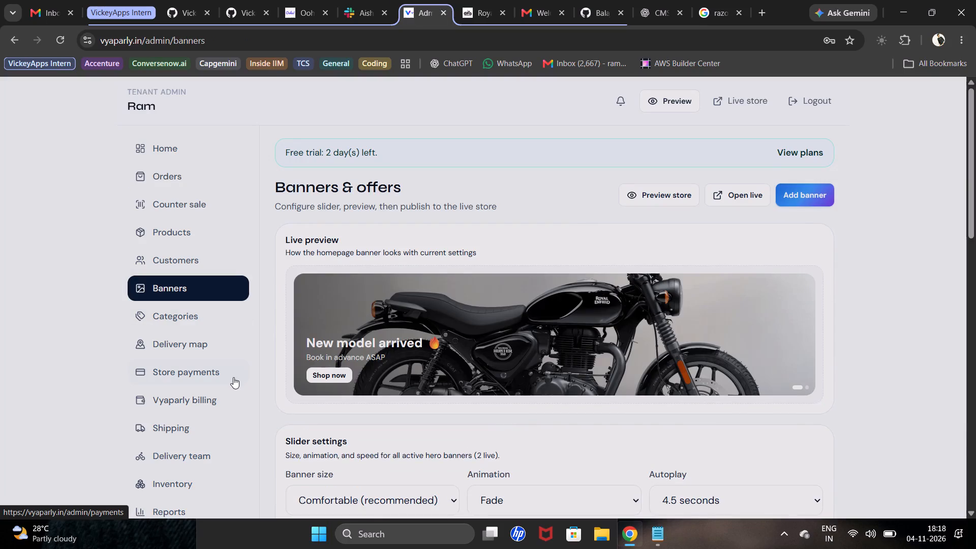
click(233, 386)
click(225, 411)
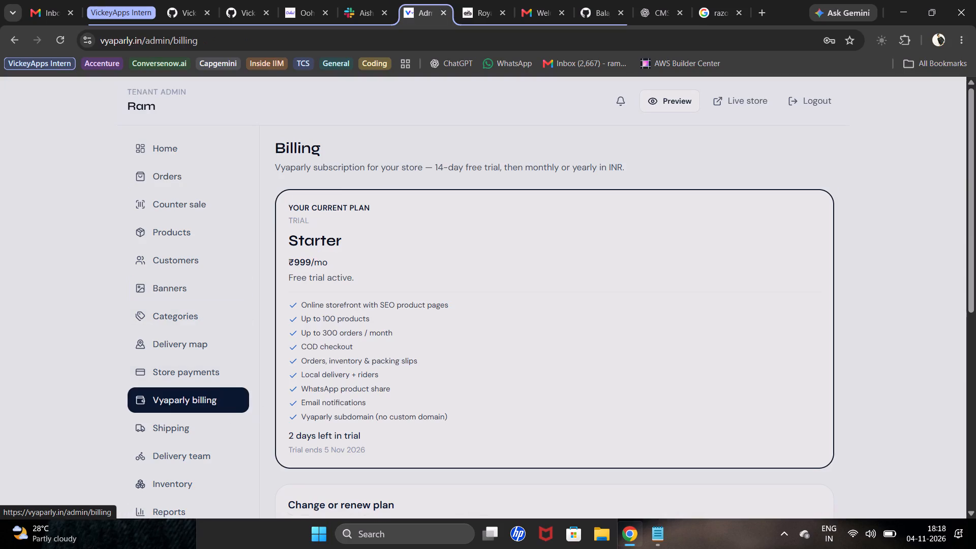
click(194, 374)
scroll(447, 293, down, 13)
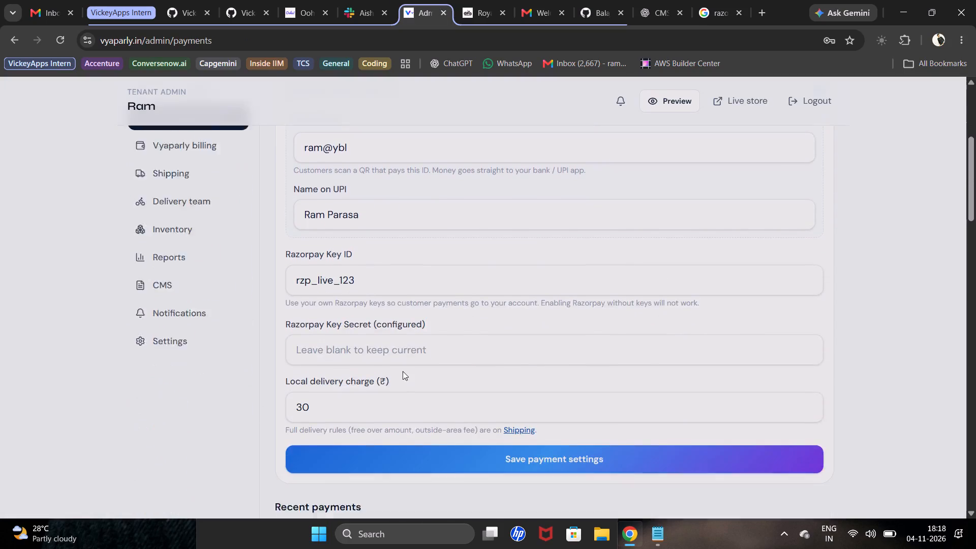
scroll(398, 369, up, 4)
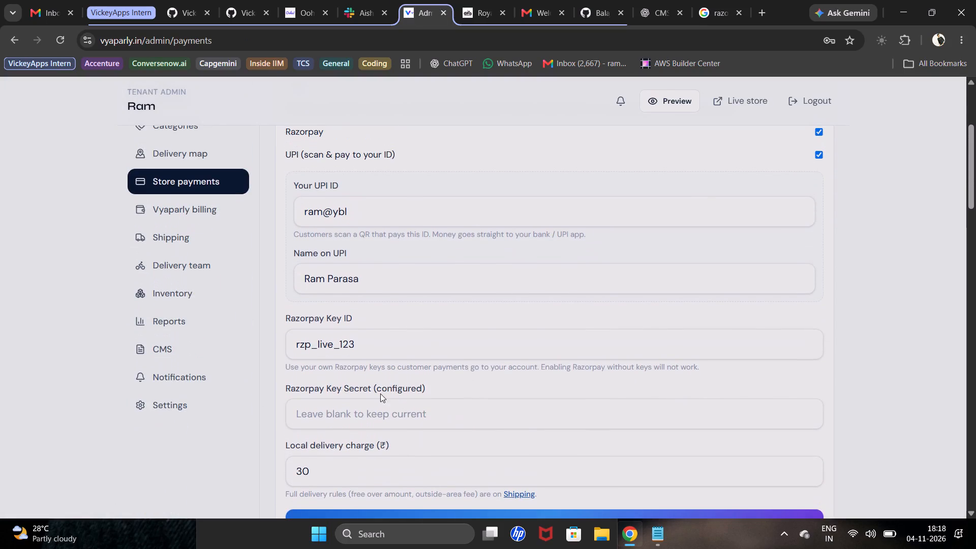
Clear the Razorpay Key ID in the store payment settings.
click(378, 347)
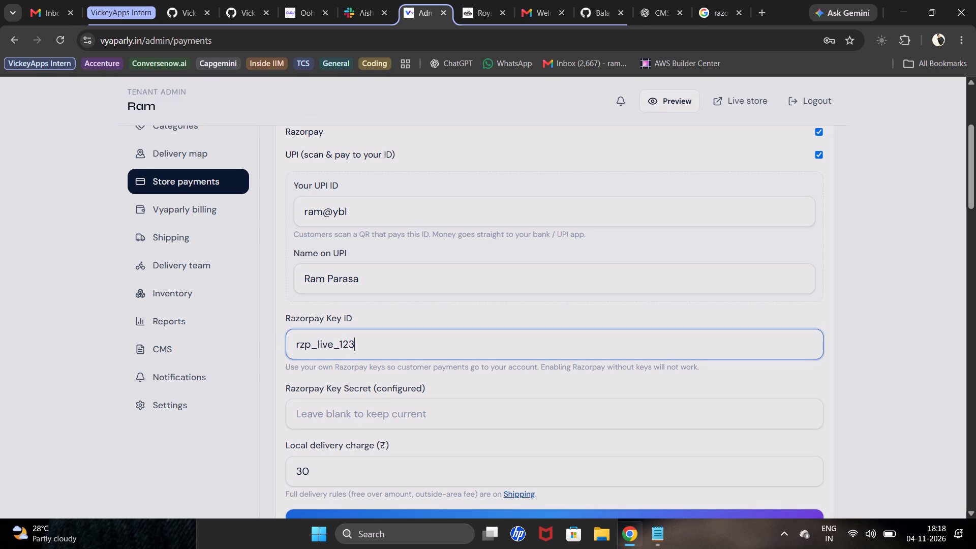
click(387, 204)
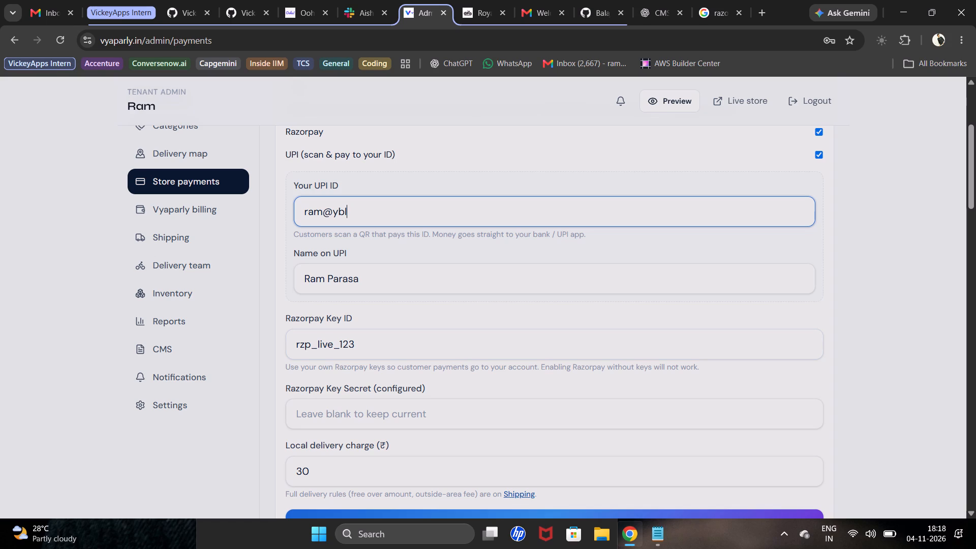
drag(449, 402, 436, 398)
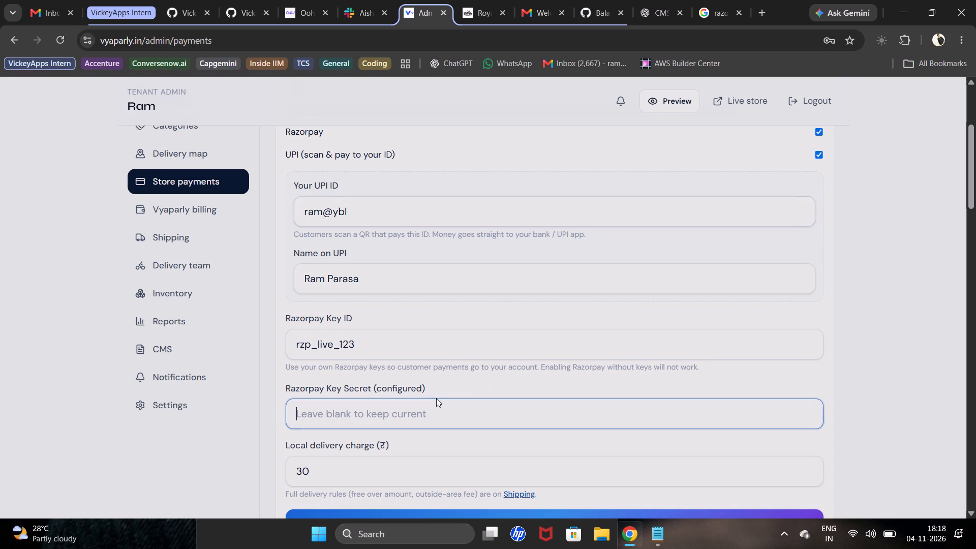
drag(436, 398, 374, 374)
drag(438, 413, 278, 316)
drag(361, 339, 260, 338)
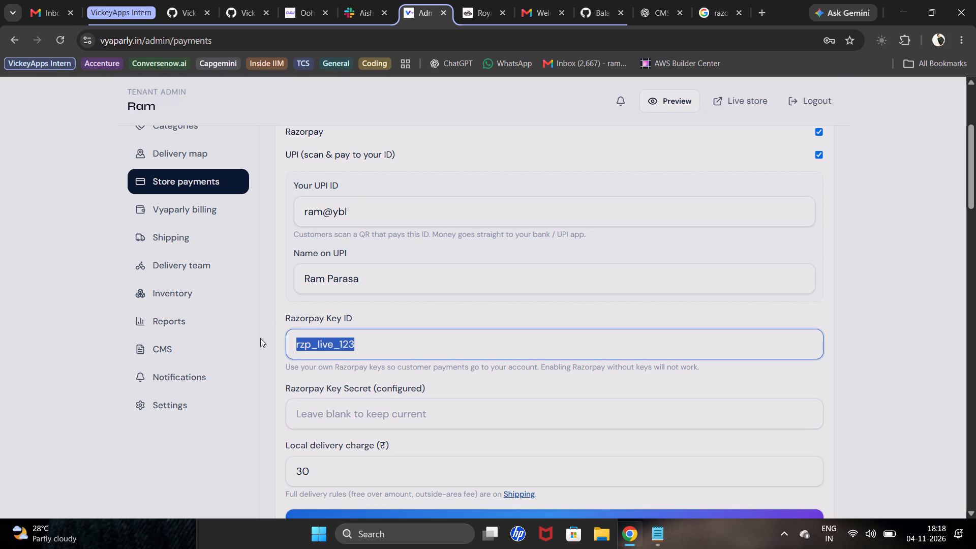
drag(260, 338, 260, 338)
key(BackSpace)
Capture a screenshot region covering the Razorpay Key ID and Razorpay Key Secret fields.
key(Print)
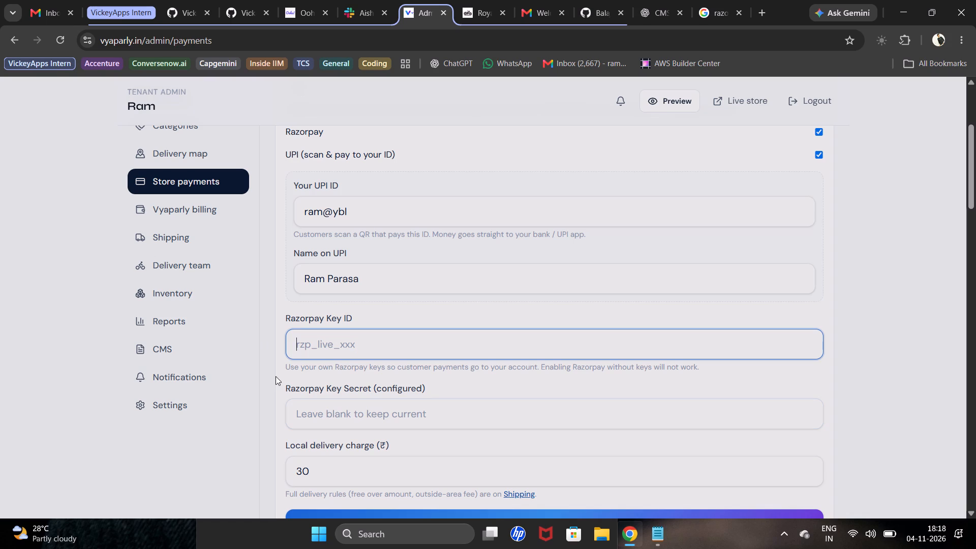
drag(281, 298, 501, 451)
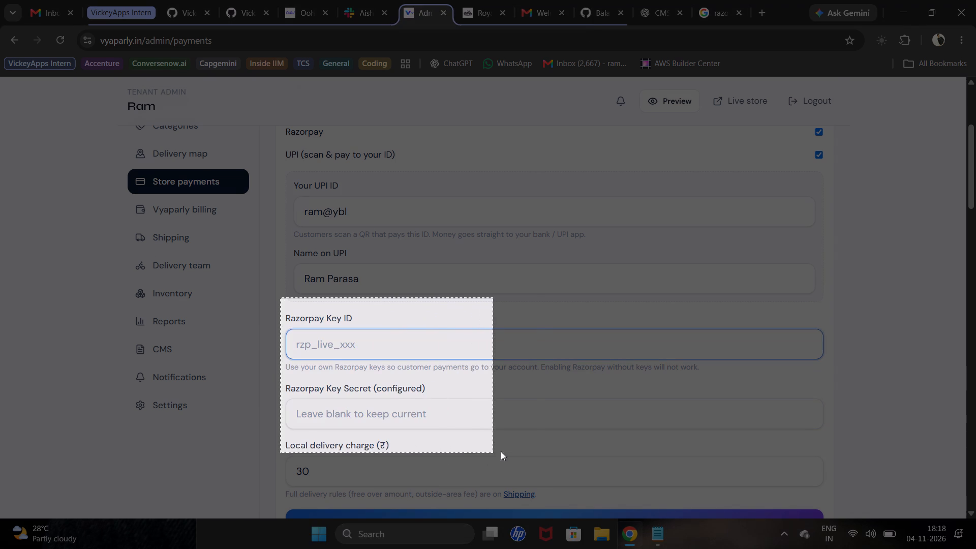
drag(501, 451, 833, 436)
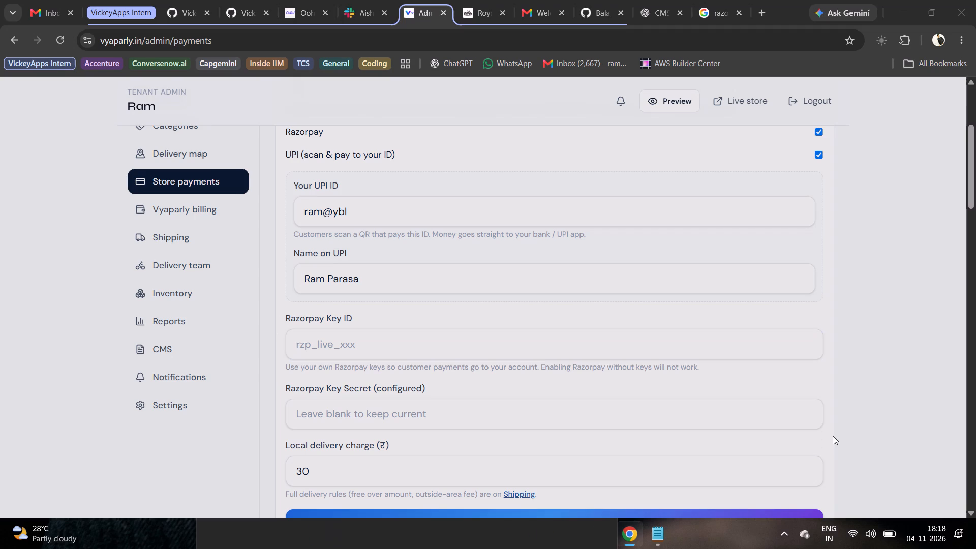
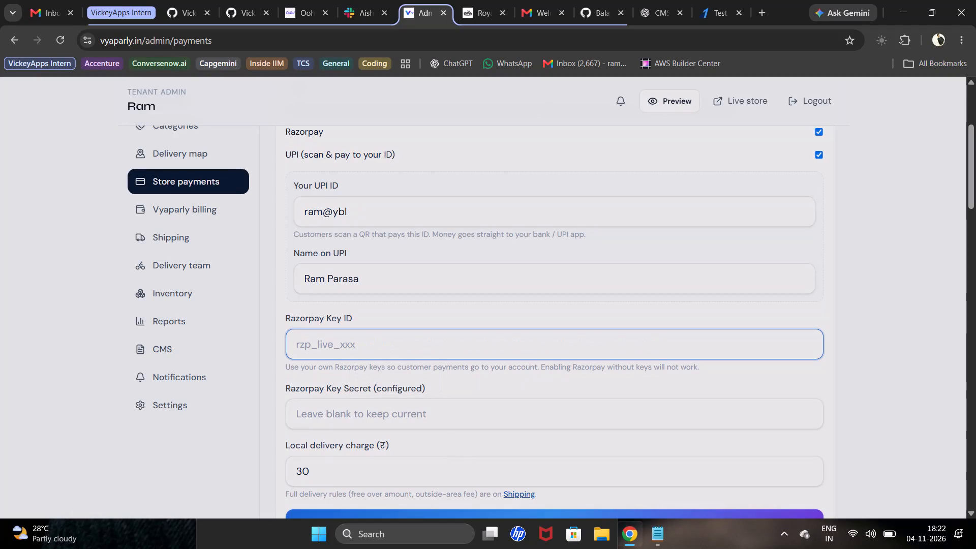
Fill the empty Razorpay Key ID with the rzp_test_ prefix from the clipboard history.
key(super+v)
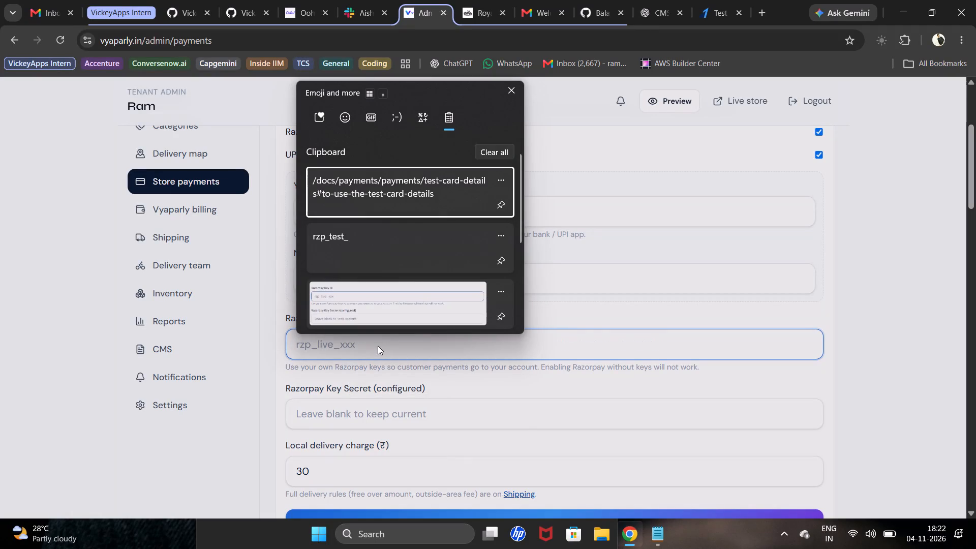
click(409, 245)
key(ctrl+v)
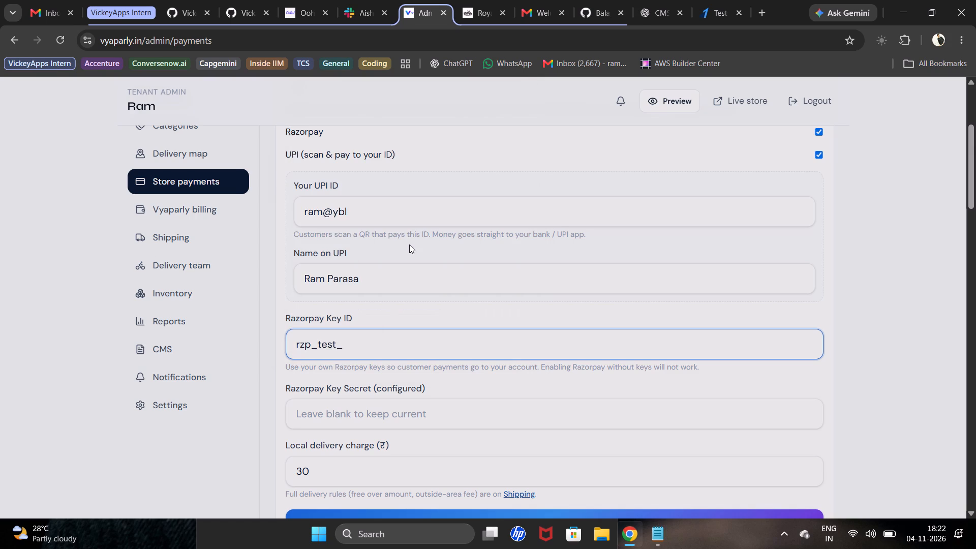